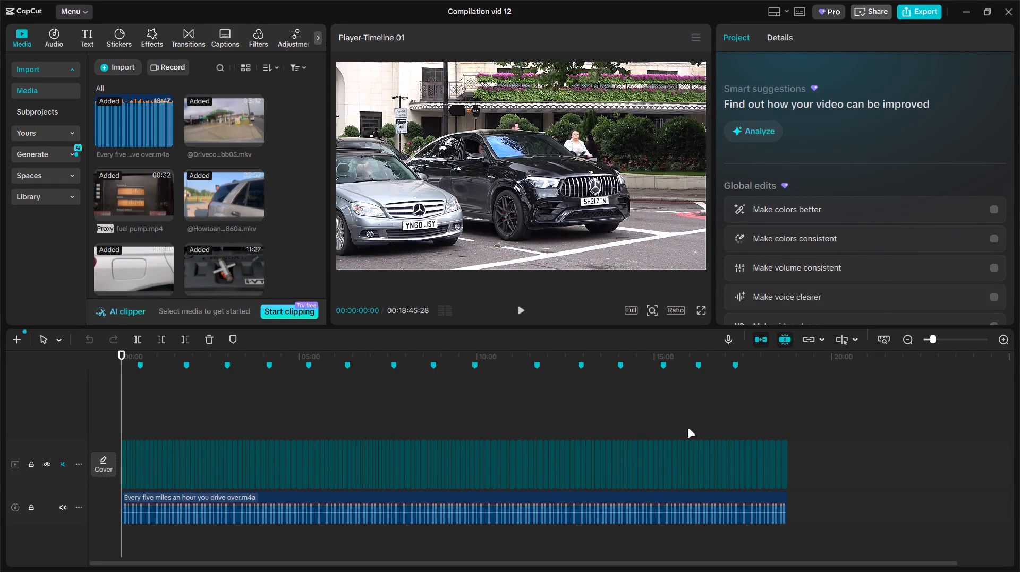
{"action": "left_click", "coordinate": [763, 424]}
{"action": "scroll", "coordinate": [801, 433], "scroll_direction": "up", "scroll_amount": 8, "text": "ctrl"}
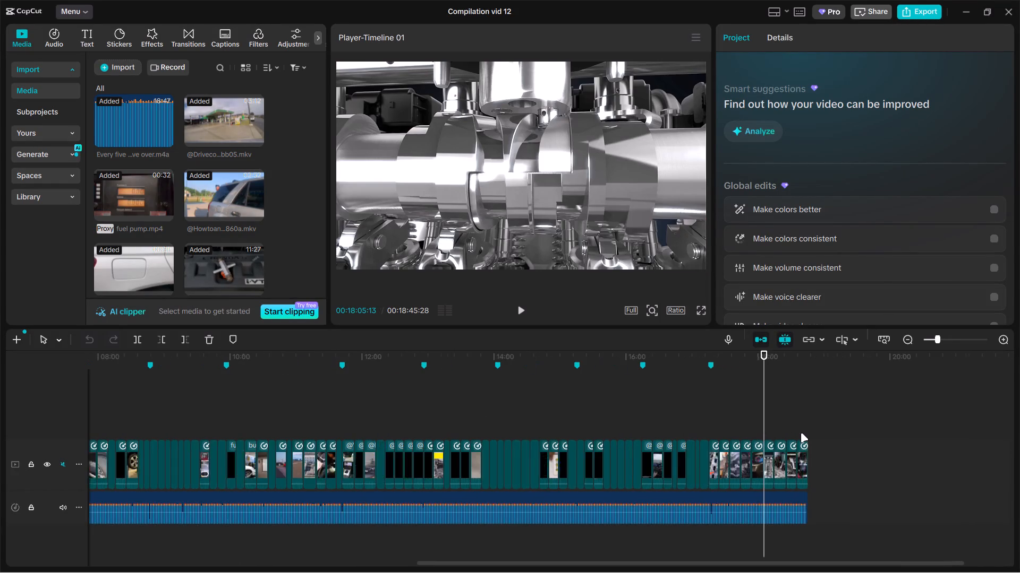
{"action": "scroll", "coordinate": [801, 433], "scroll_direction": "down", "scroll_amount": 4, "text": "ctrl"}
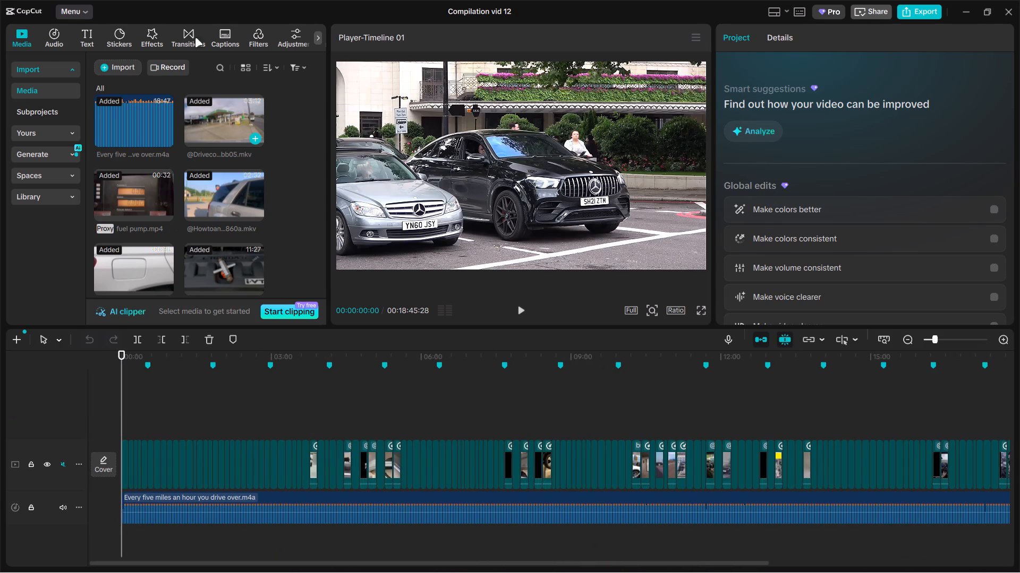
{"action": "left_click", "coordinate": [228, 35]}
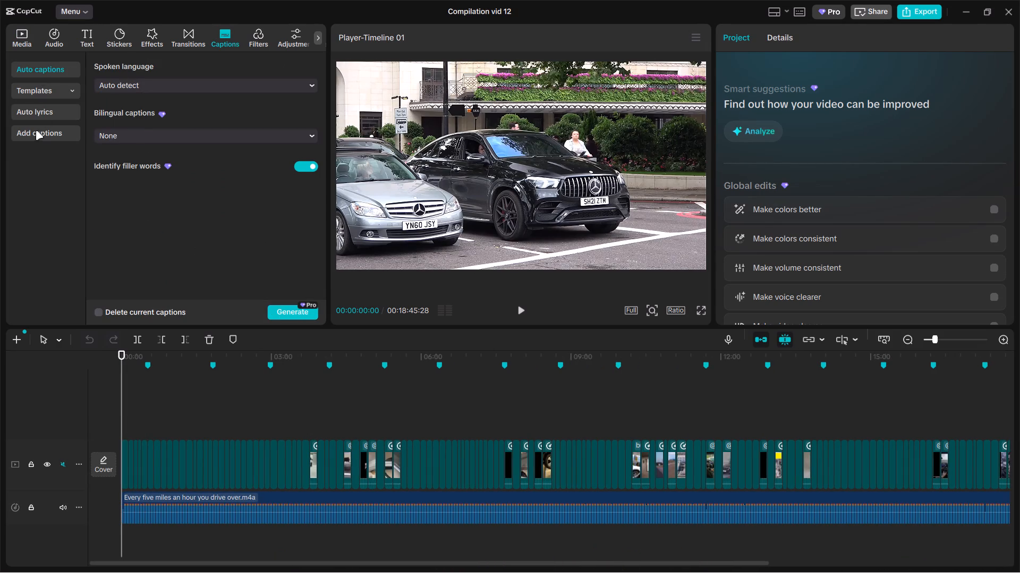
{"action": "left_click", "coordinate": [36, 131]}
{"action": "left_click", "coordinate": [148, 103]}
{"action": "double_click", "coordinate": [164, 131]}
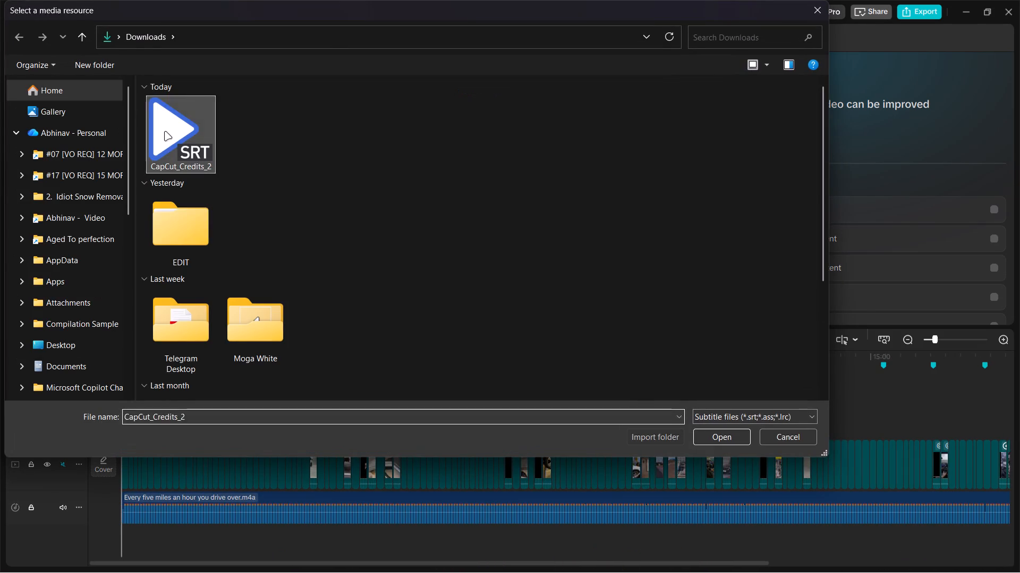
{"action": "left_click", "coordinate": [138, 127]}
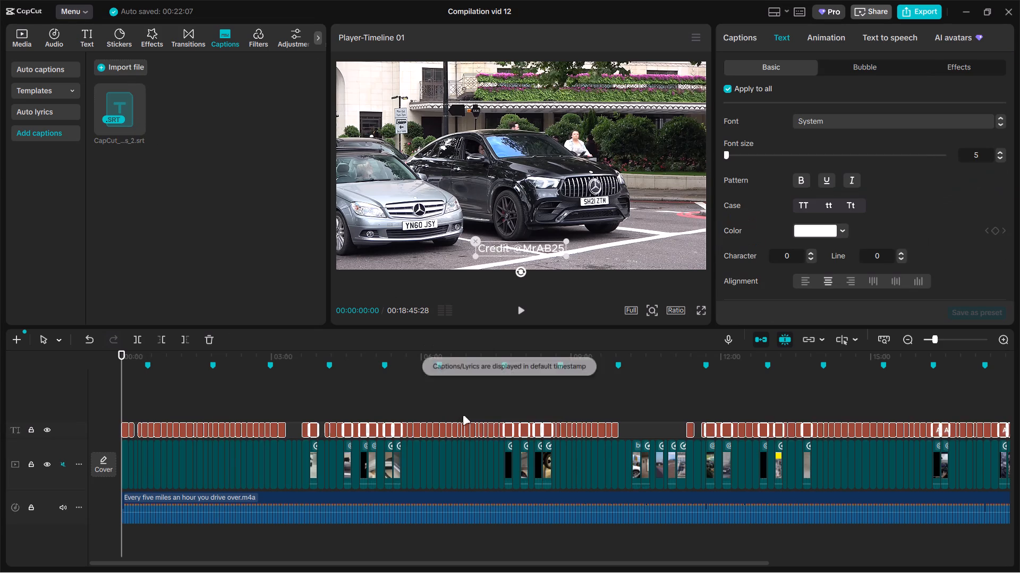
Examine how the imported credit captions line up with the clips near the end of the timeline.
{"action": "scroll", "coordinate": [463, 415], "scroll_direction": "down", "scroll_amount": 10, "text": "ctrl"}
{"action": "left_click", "coordinate": [479, 406]}
{"action": "scroll", "coordinate": [477, 407], "scroll_direction": "up", "scroll_amount": 6, "text": "ctrl"}
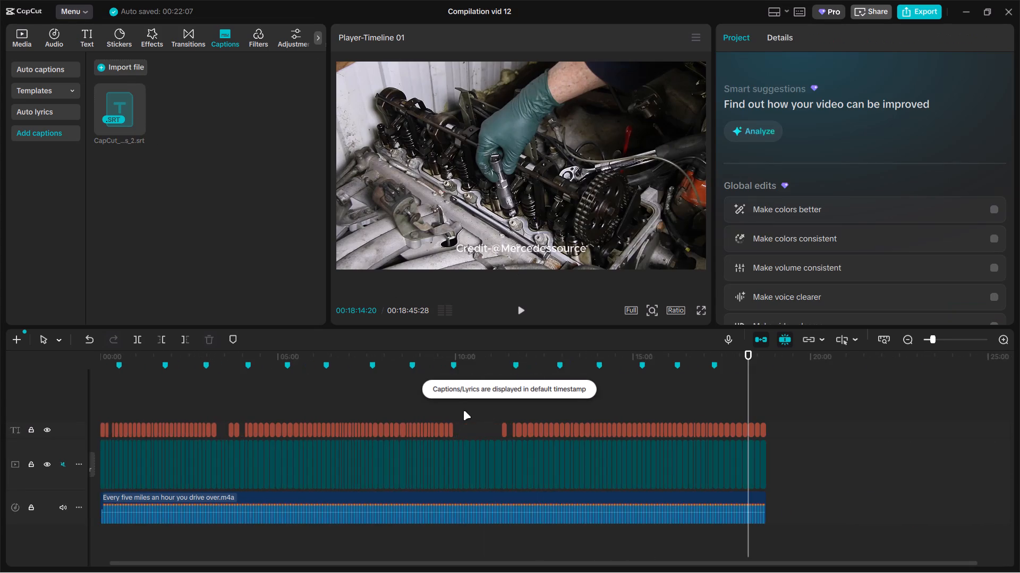
{"action": "scroll", "coordinate": [465, 414], "scroll_direction": "up", "scroll_amount": 6, "text": "ctrl"}
{"action": "scroll", "coordinate": [613, 491], "scroll_direction": "up", "scroll_amount": 18, "text": "ctrl"}
{"action": "scroll", "coordinate": [613, 491], "scroll_direction": "up", "scroll_amount": 6, "text": "ctrl"}
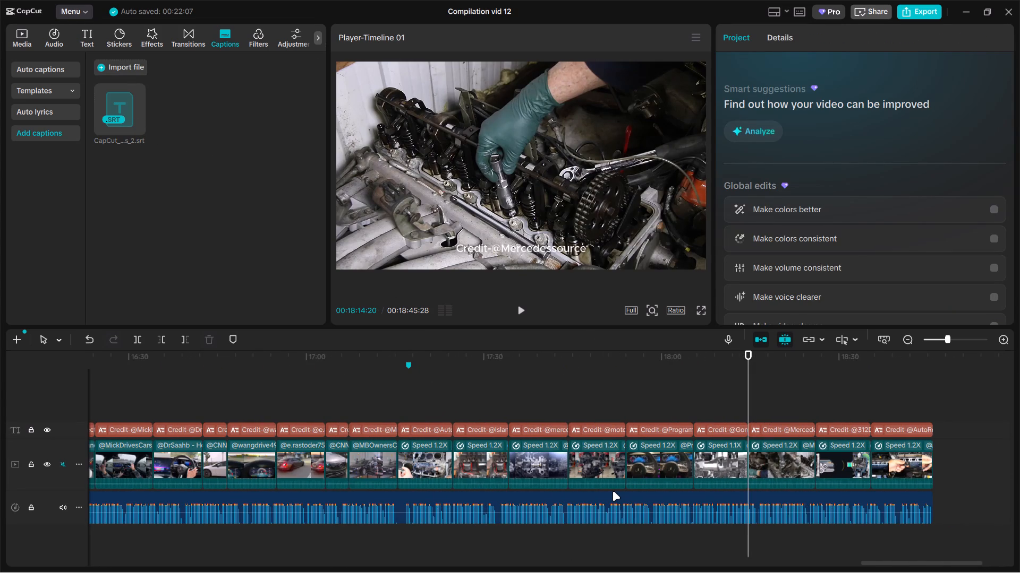
{"action": "scroll", "coordinate": [637, 485], "scroll_direction": "up", "scroll_amount": 11, "text": "ctrl"}
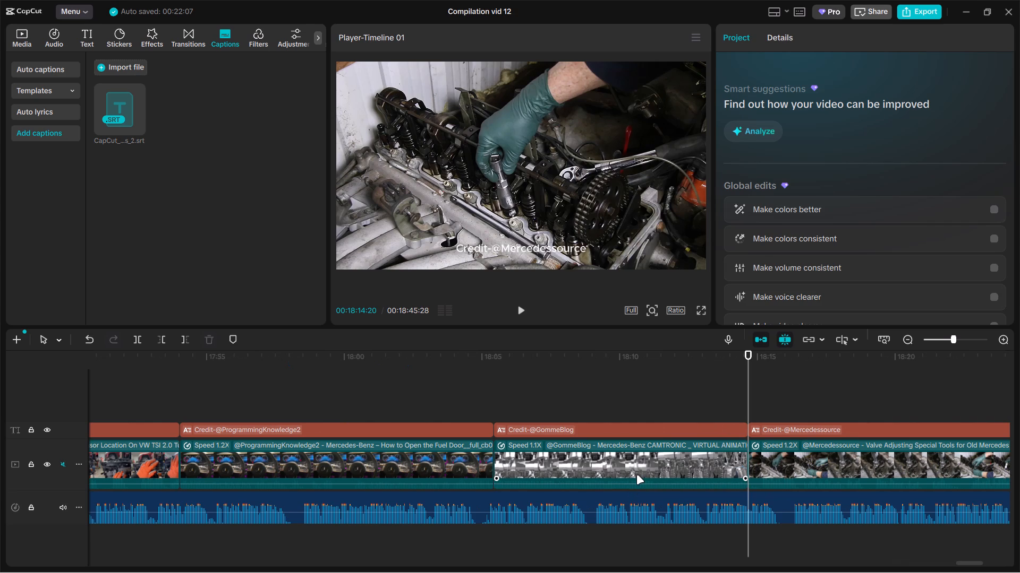
{"action": "double_click", "coordinate": [558, 395]}
{"action": "scroll", "coordinate": [558, 398], "scroll_direction": "down", "scroll_amount": 20, "text": "ctrl"}
{"action": "scroll", "coordinate": [558, 398], "scroll_direction": "down", "scroll_amount": 3, "text": "ctrl"}
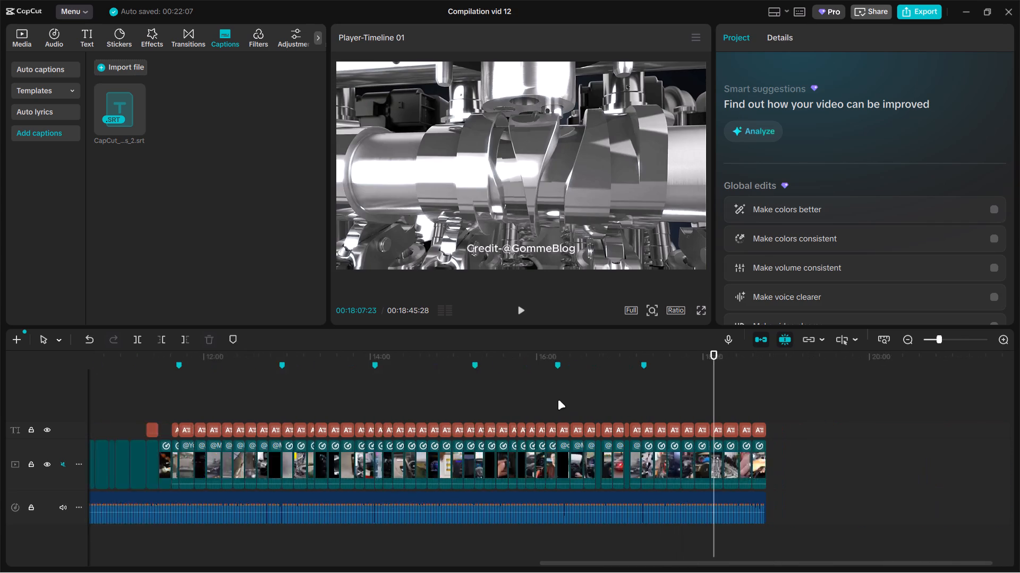
{"action": "scroll", "coordinate": [558, 400], "scroll_direction": "down", "scroll_amount": 5, "text": "ctrl"}
{"action": "left_click", "coordinate": [265, 407]}
{"action": "scroll", "coordinate": [279, 409], "scroll_direction": "up", "scroll_amount": 14, "text": "ctrl"}
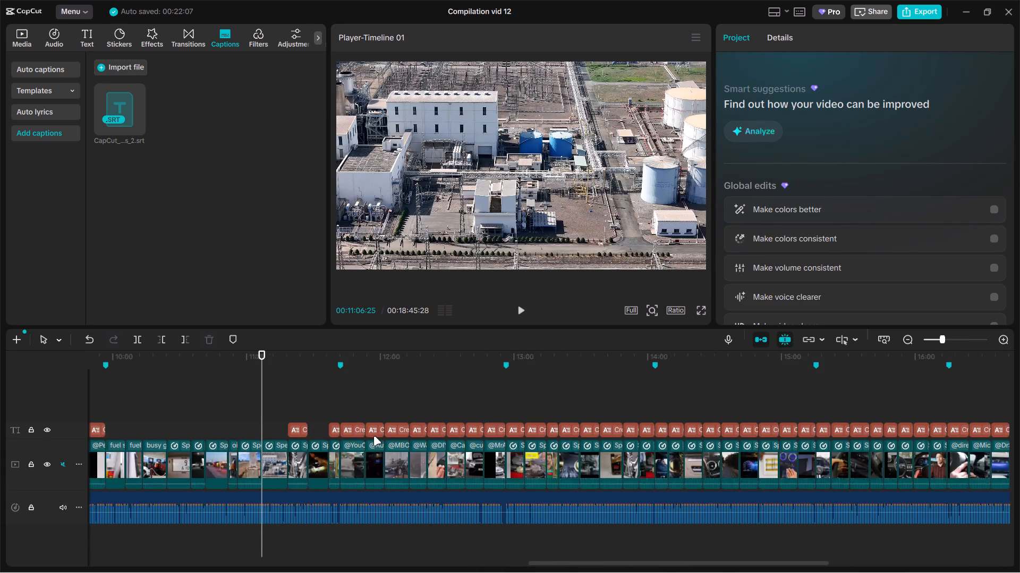
{"action": "scroll", "coordinate": [373, 436], "scroll_direction": "up", "scroll_amount": 13, "text": "ctrl"}
{"action": "left_click", "coordinate": [346, 400]}
{"action": "left_click_drag", "start_coordinate": [346, 401], "coordinate": [359, 399]}
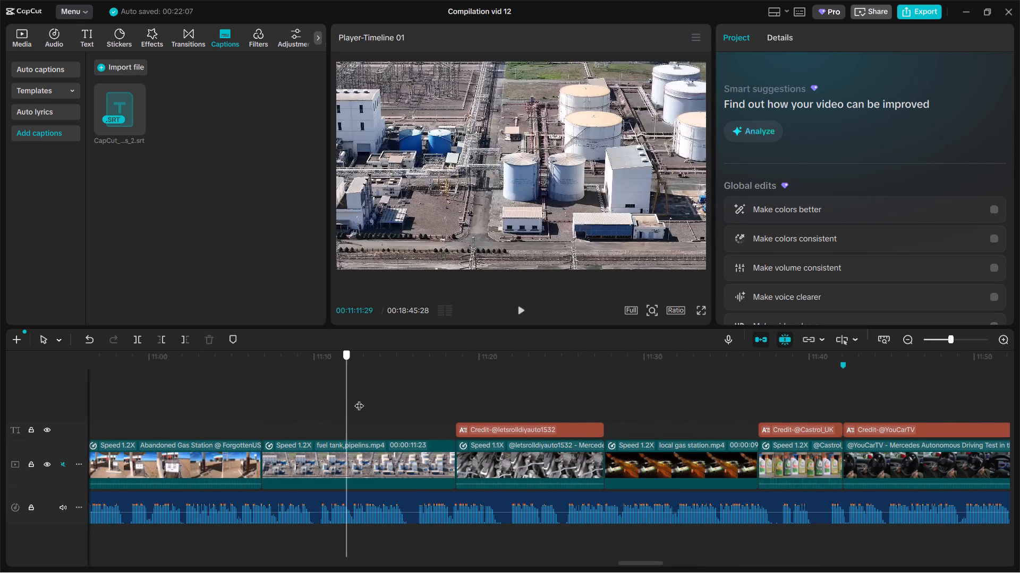
{"action": "left_click_drag", "start_coordinate": [359, 399], "coordinate": [533, 398]}
{"action": "left_click", "coordinate": [525, 432]}
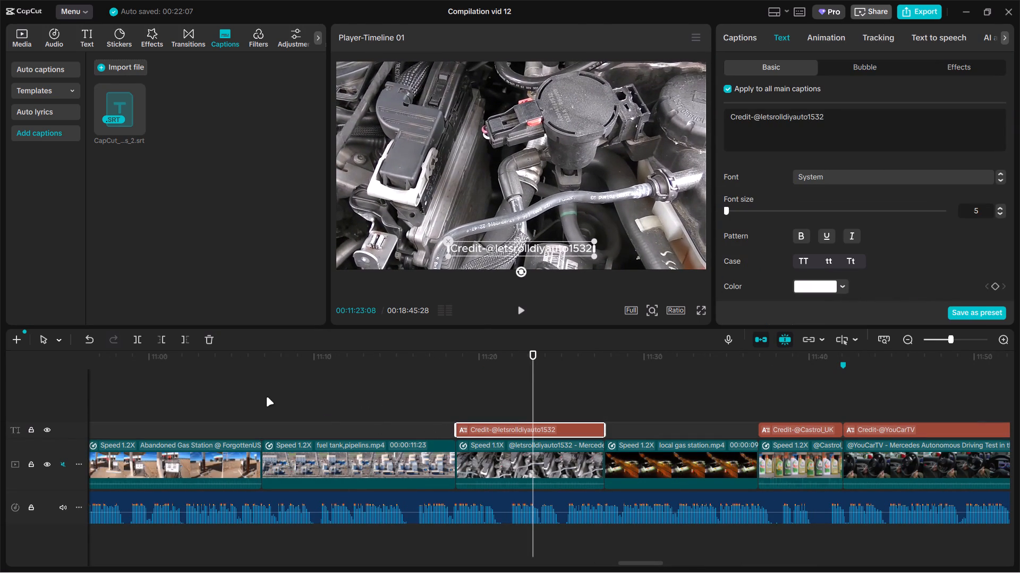
{"action": "left_click", "coordinate": [227, 400]}
{"action": "left_click_drag", "start_coordinate": [215, 410], "coordinate": [70, 412]}
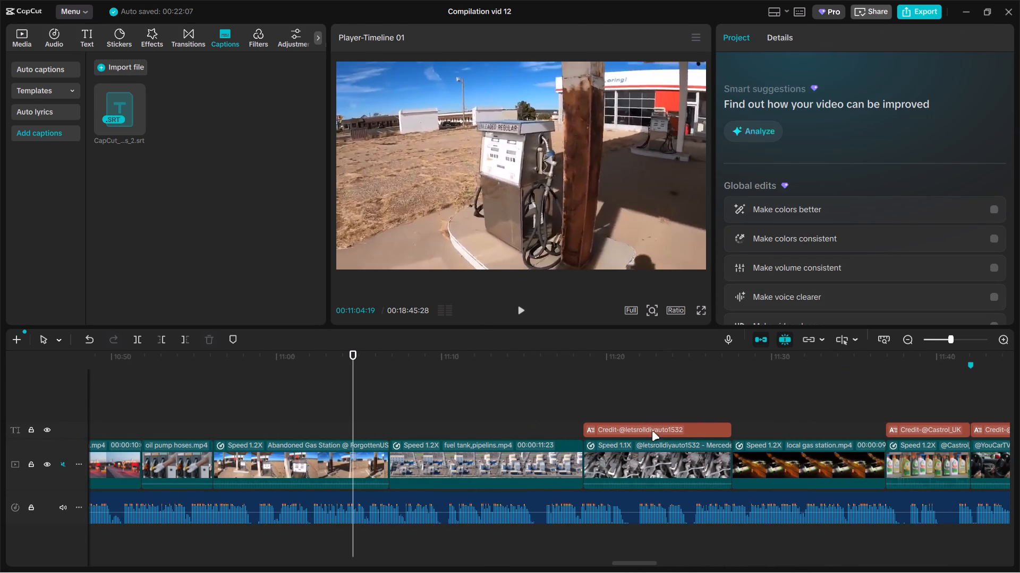
{"action": "left_click", "coordinate": [652, 428]}
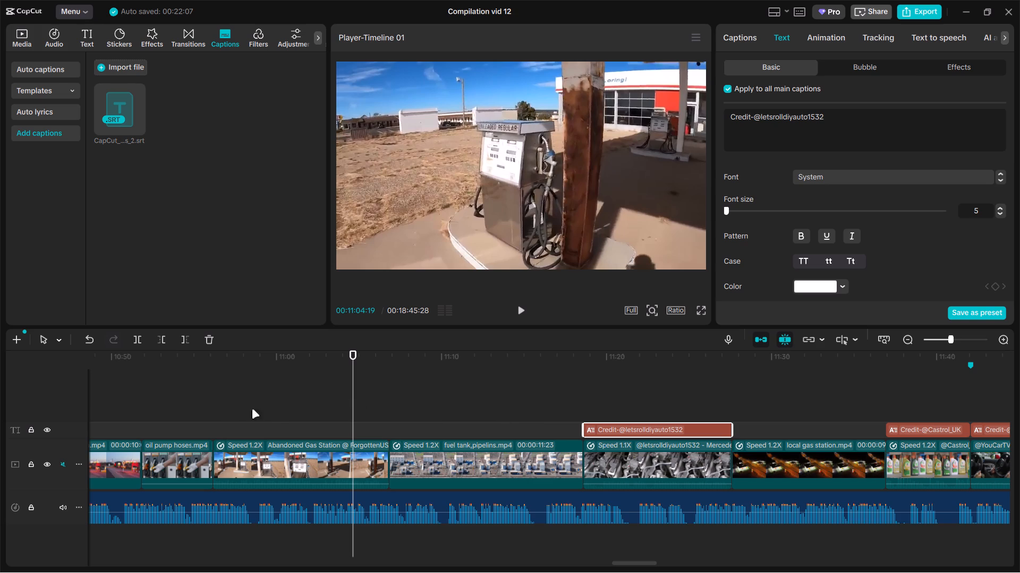
{"action": "key", "text": "ctrl+c"}
{"action": "left_click", "coordinate": [254, 412]}
{"action": "left_click_drag", "start_coordinate": [254, 412], "coordinate": [207, 420]}
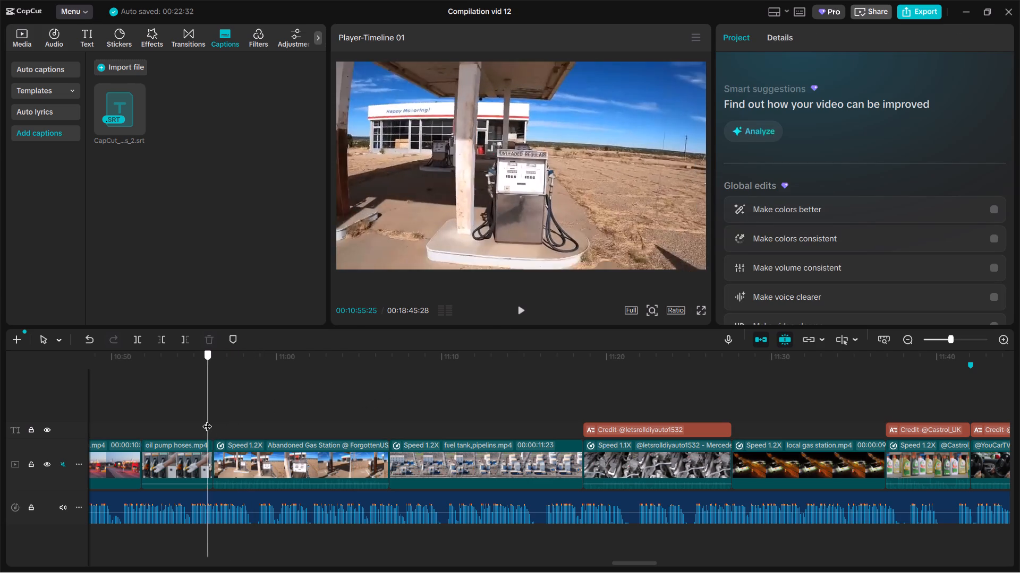
{"action": "left_click_drag", "start_coordinate": [207, 420], "coordinate": [211, 420]}
{"action": "key", "text": "ctrl+v"}
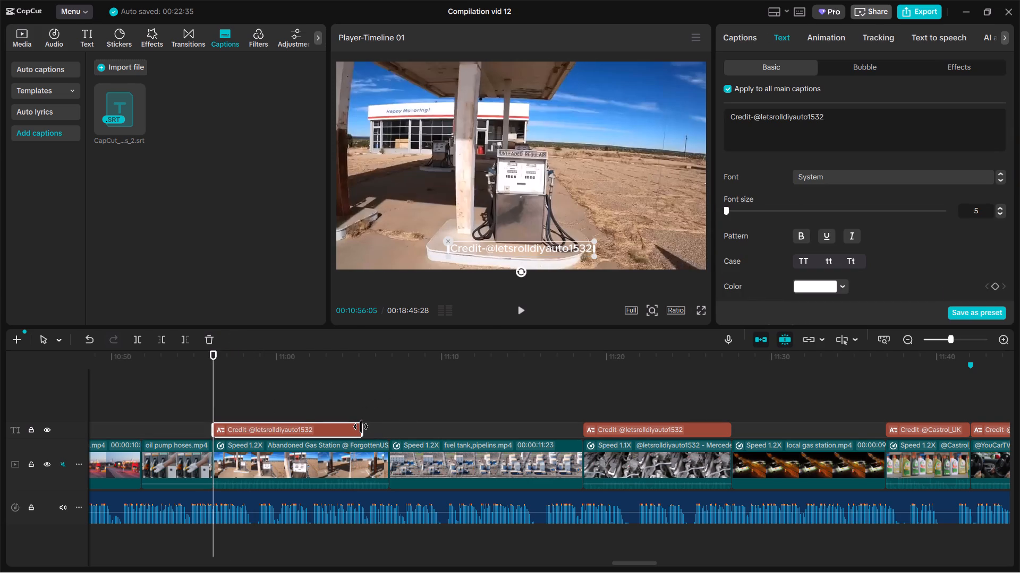
{"action": "left_click_drag", "start_coordinate": [361, 427], "coordinate": [378, 425]}
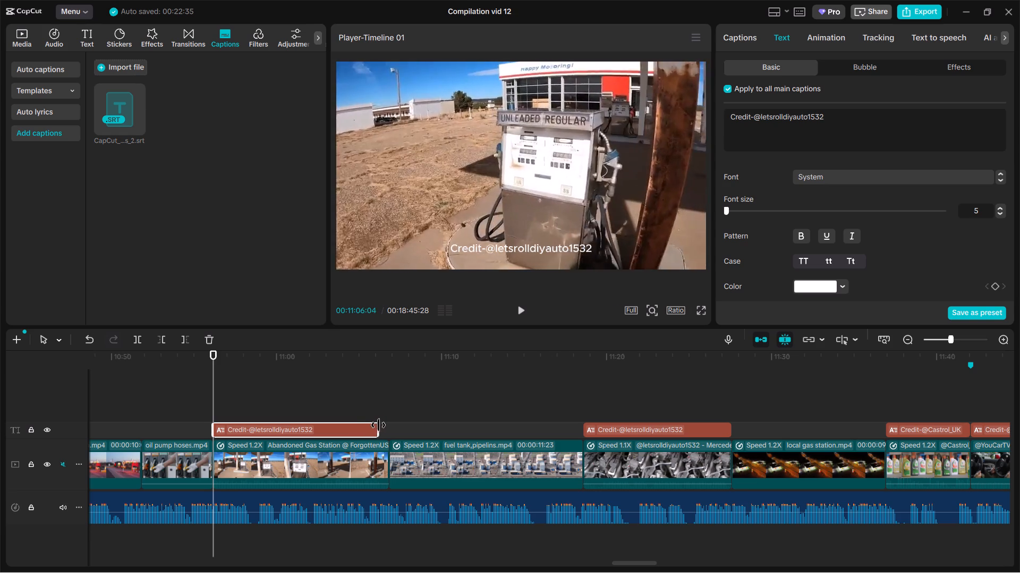
{"action": "left_click_drag", "start_coordinate": [378, 425], "coordinate": [388, 425]}
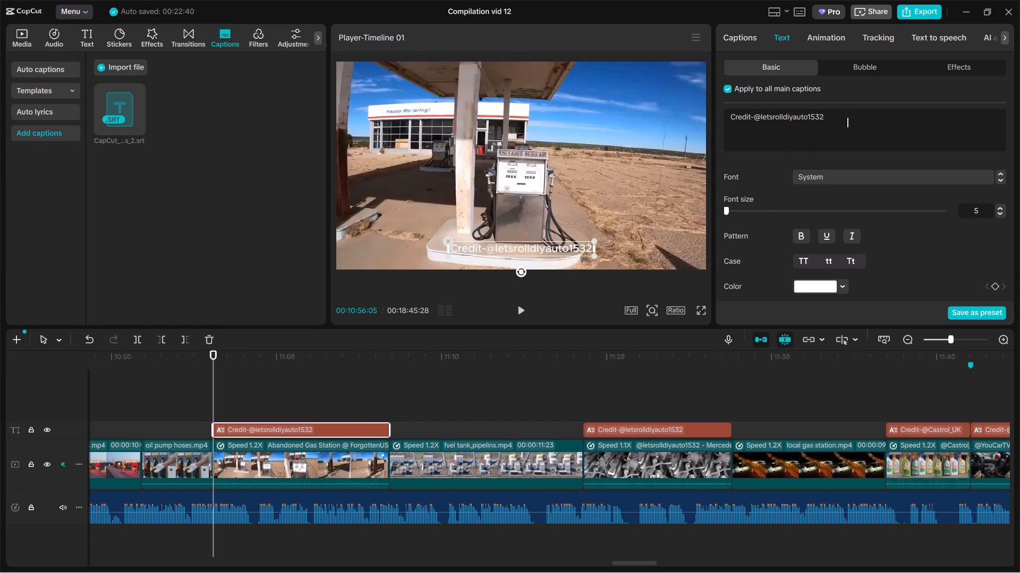
{"action": "left_click_drag", "start_coordinate": [761, 116], "coordinate": [867, 121]}
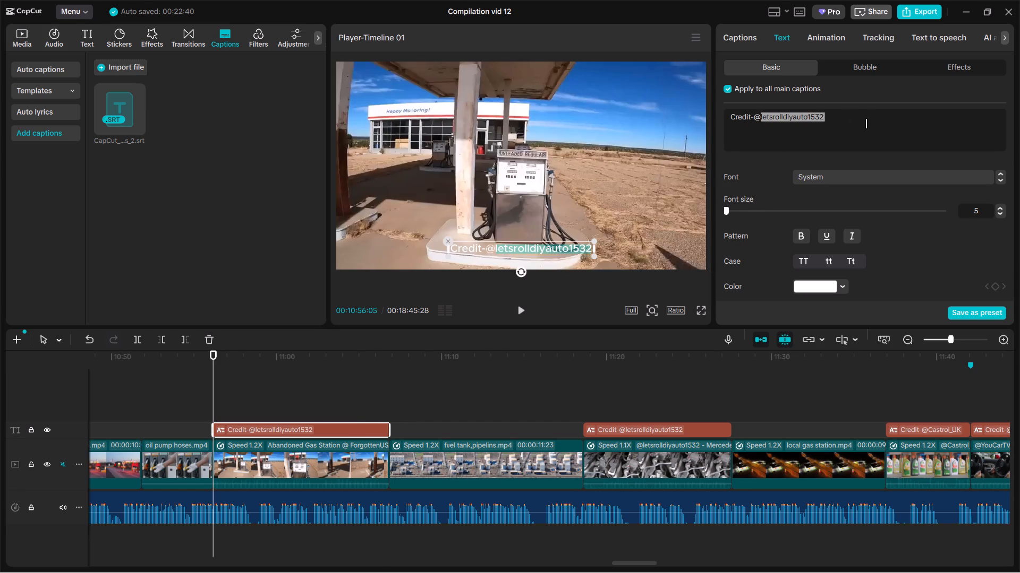
{"action": "key", "text": "BackSpace"}
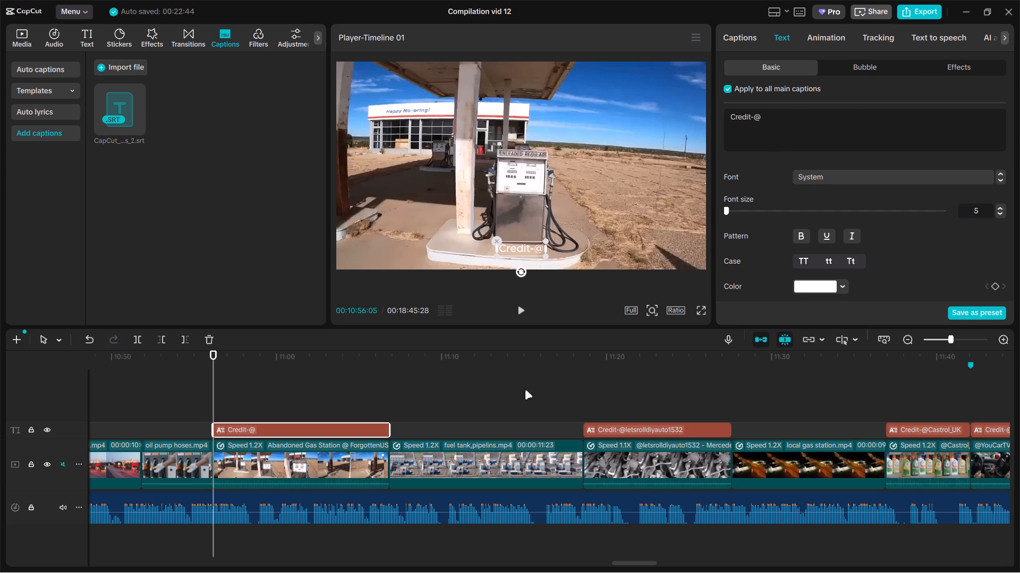
{"action": "scroll", "coordinate": [504, 403], "scroll_direction": "up", "scroll_amount": 3, "text": "ctrl"}
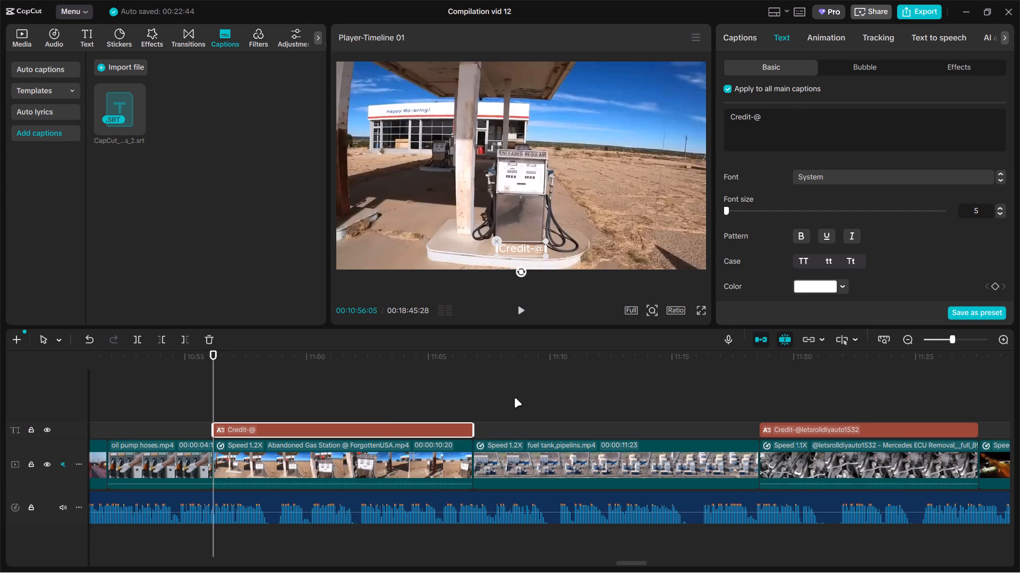
{"action": "type", "text": "orgotten"}
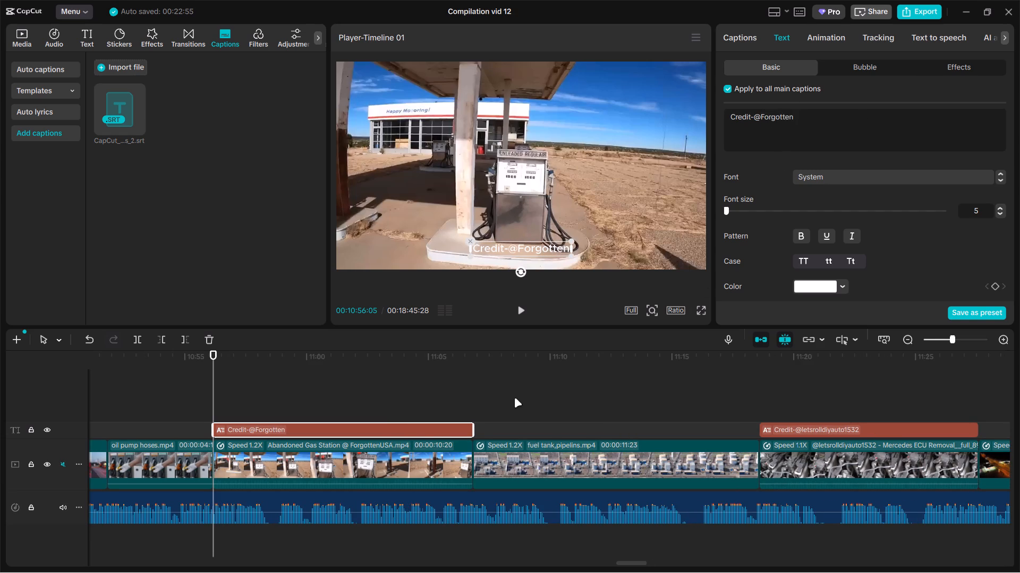
{"action": "type", "text": "USA"}
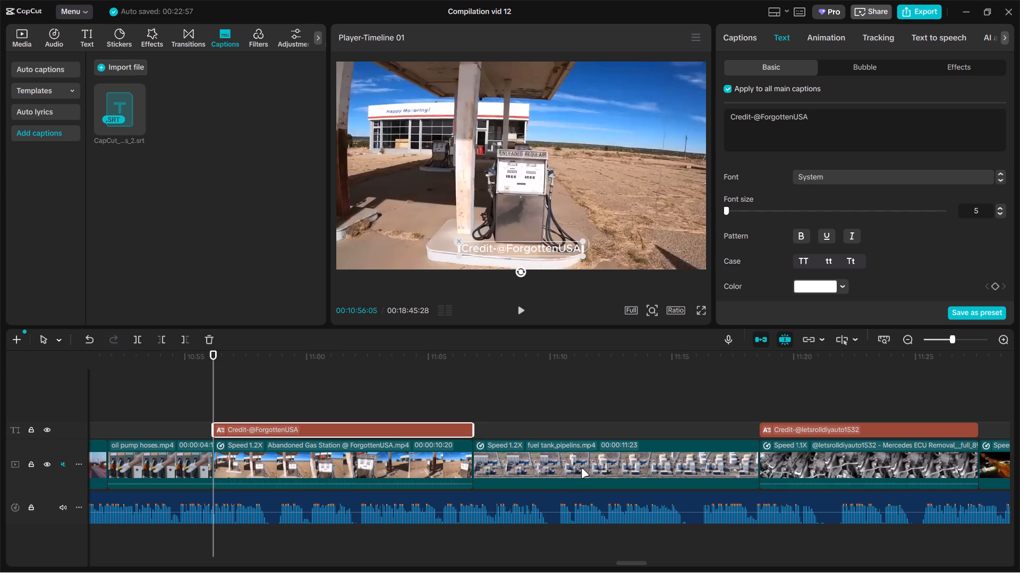
Examine the uncaptioned clips between 10 and 11 minutes and the caption alignment at the end of the timeline.
{"action": "left_click", "coordinate": [412, 383]}
{"action": "scroll", "coordinate": [444, 403], "scroll_direction": "down", "scroll_amount": 10, "text": "ctrl"}
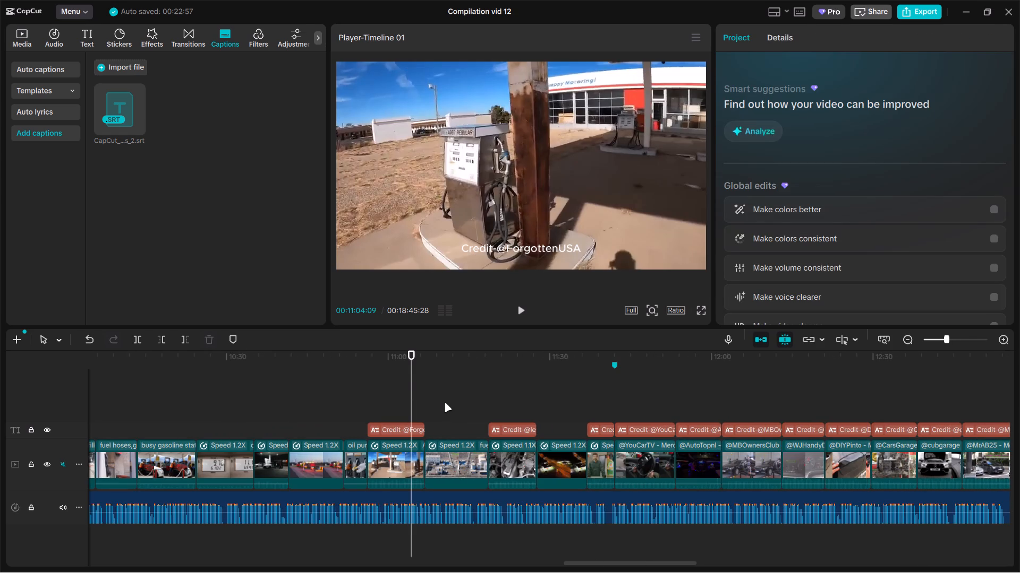
{"action": "scroll", "coordinate": [444, 403], "scroll_direction": "down", "scroll_amount": 5, "text": "ctrl"}
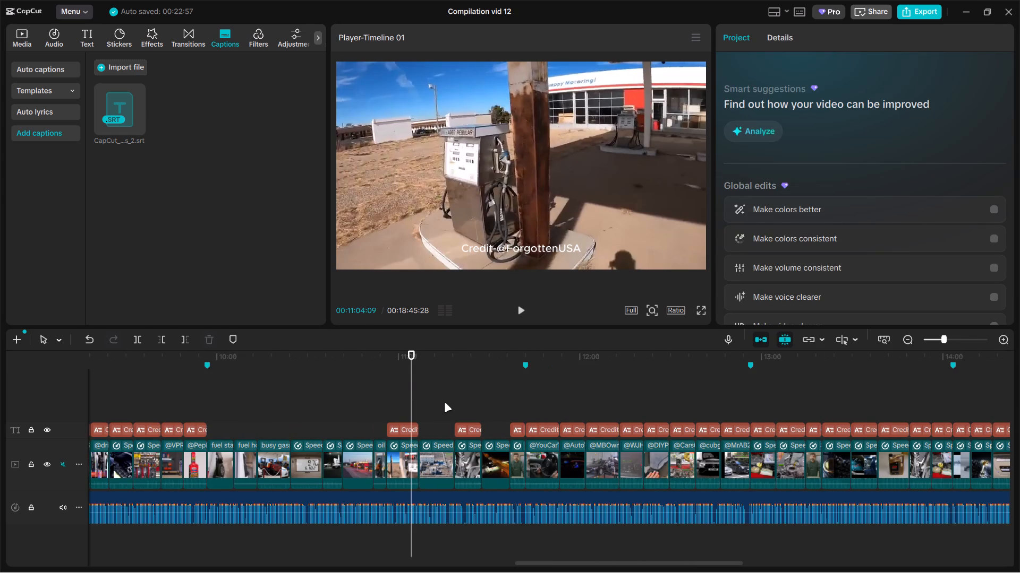
{"action": "left_click", "coordinate": [233, 411]}
{"action": "left_click_drag", "start_coordinate": [233, 411], "coordinate": [280, 407]}
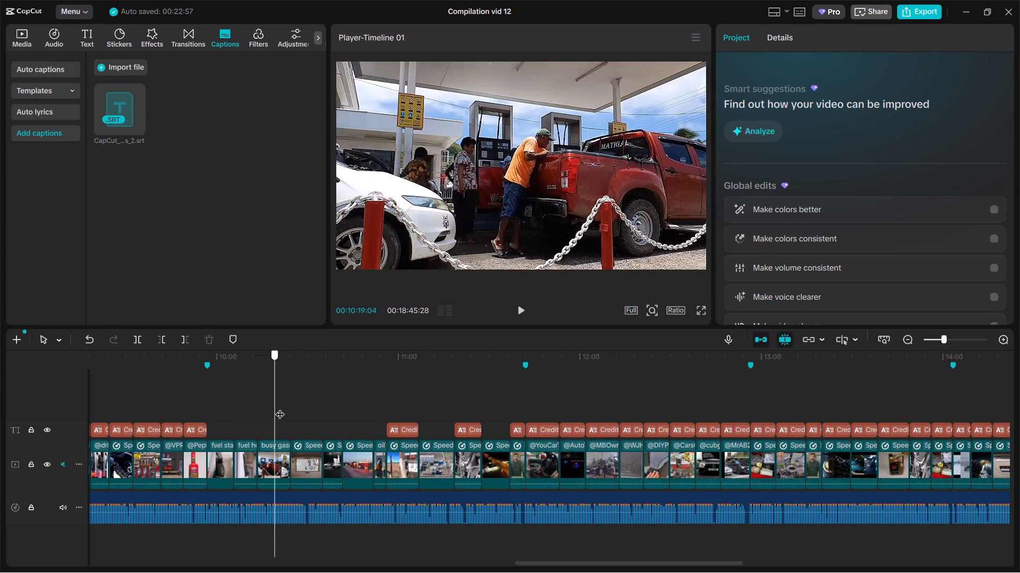
{"action": "left_click_drag", "start_coordinate": [280, 407], "coordinate": [307, 407]}
{"action": "scroll", "coordinate": [333, 430], "scroll_direction": "down", "scroll_amount": 16, "text": "ctrl"}
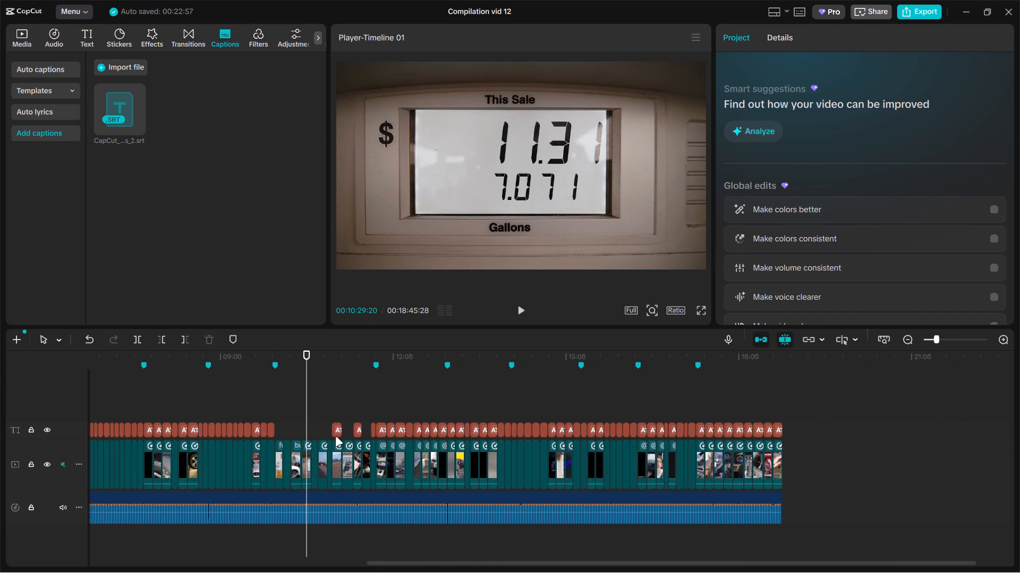
{"action": "left_click", "coordinate": [788, 413]}
{"action": "scroll", "coordinate": [815, 444], "scroll_direction": "up", "scroll_amount": 8, "text": "ctrl"}
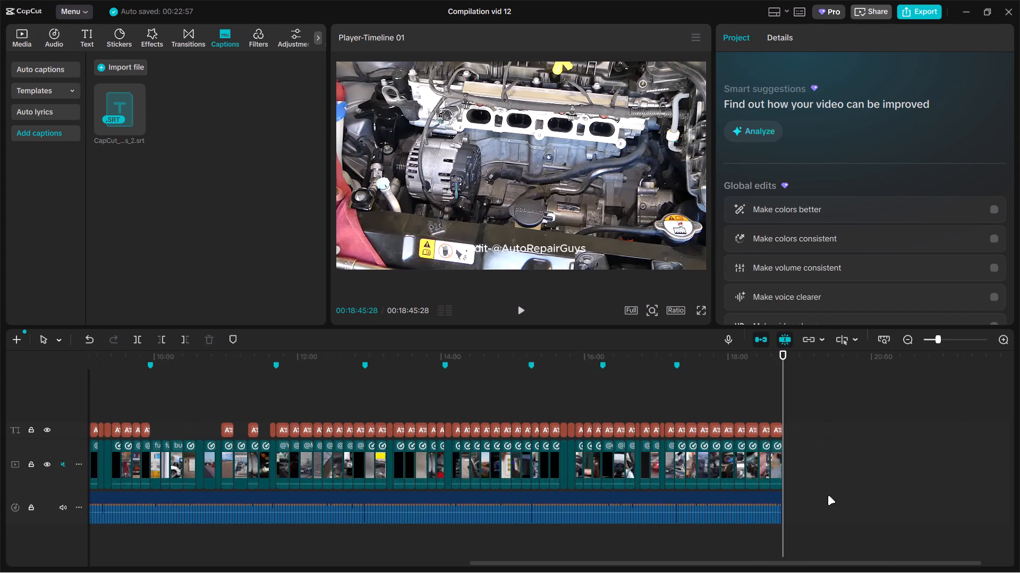
{"action": "scroll", "coordinate": [828, 496], "scroll_direction": "up", "scroll_amount": 20, "text": "ctrl"}
{"action": "scroll", "coordinate": [828, 496], "scroll_direction": "up", "scroll_amount": 10, "text": "ctrl"}
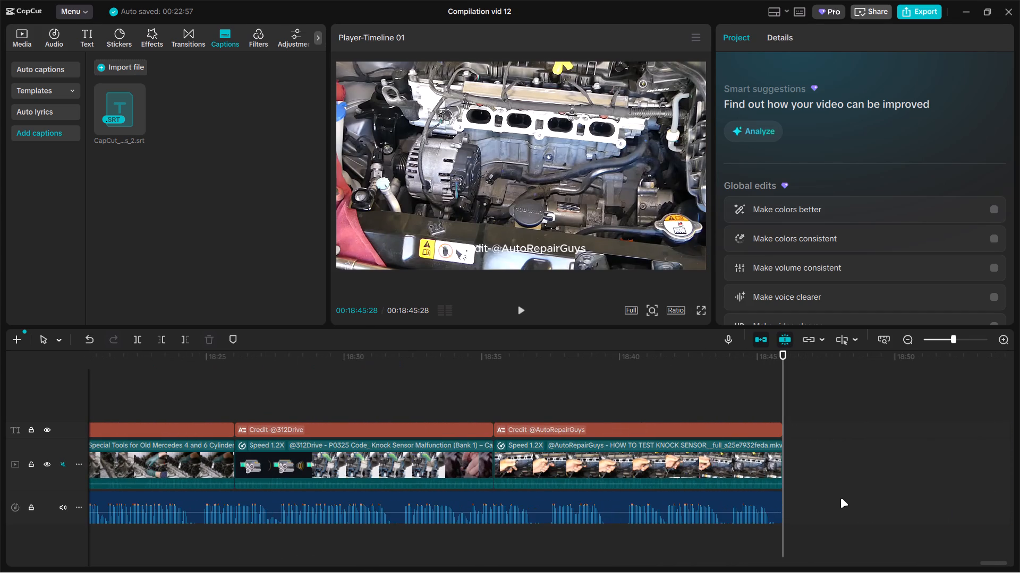
{"action": "scroll", "coordinate": [840, 498], "scroll_direction": "down", "scroll_amount": 15, "text": "ctrl"}
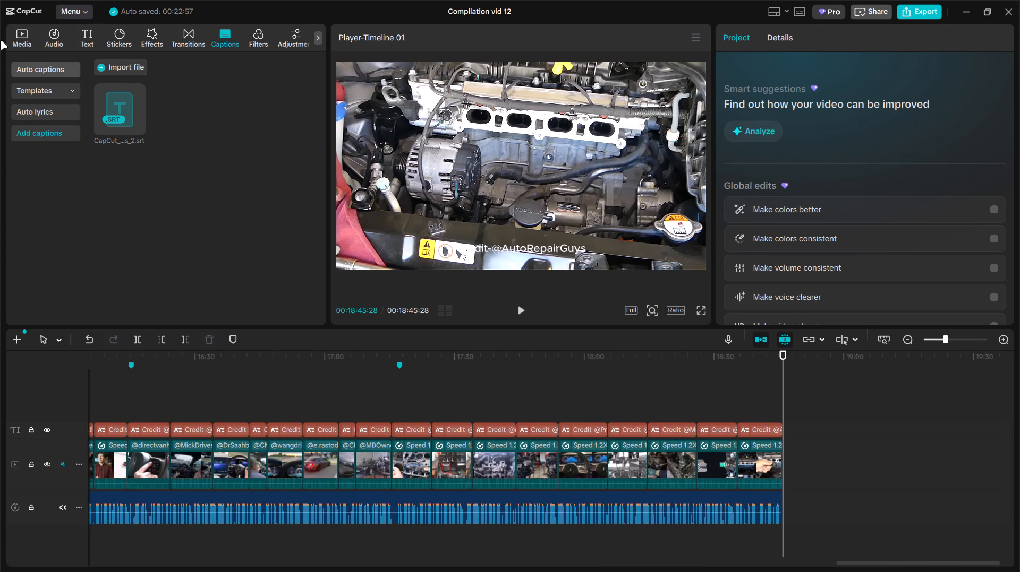
Add the My presets17 preset after the last clip on the video track and open its contents.
{"action": "left_click", "coordinate": [16, 38]}
{"action": "left_click", "coordinate": [42, 137]}
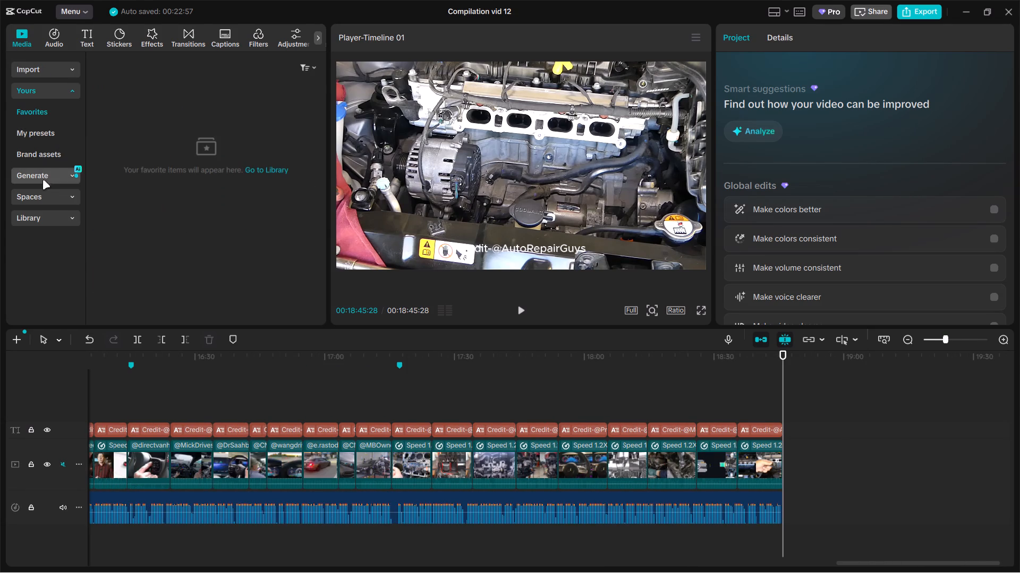
{"action": "left_click", "coordinate": [43, 136]}
{"action": "scroll", "coordinate": [177, 205], "scroll_direction": "down", "scroll_amount": 10}
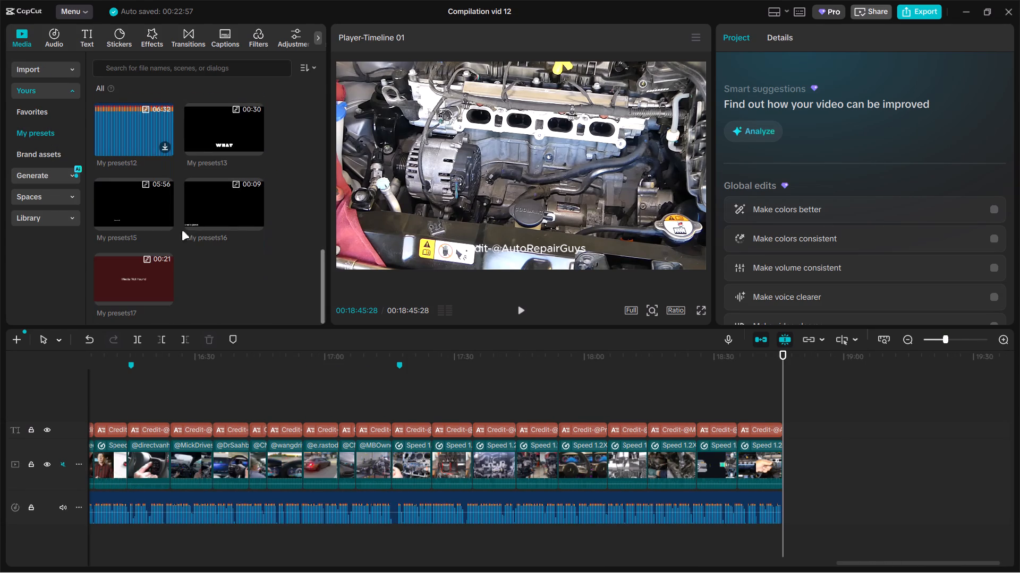
{"action": "scroll", "coordinate": [178, 251], "scroll_direction": "down", "scroll_amount": 4}
{"action": "left_click_drag", "start_coordinate": [159, 260], "coordinate": [839, 456]}
{"action": "double_click", "coordinate": [798, 457]}
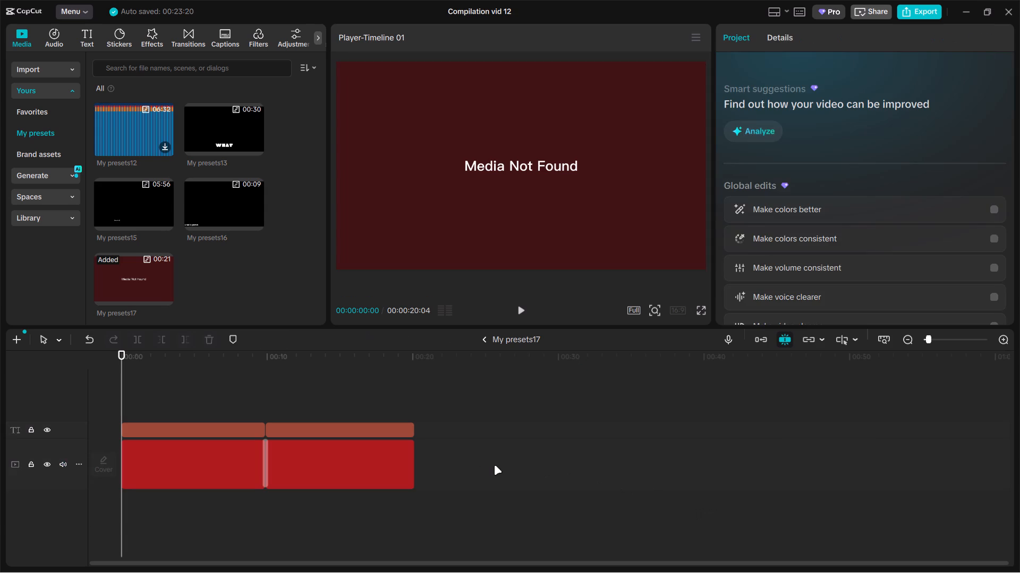
Copy all clips and captions inside My presets17 and paste them at the end of the main timeline in place of the preset clip.
{"action": "left_click_drag", "start_coordinate": [560, 459], "coordinate": [189, 440]}
{"action": "left_click_drag", "start_coordinate": [613, 456], "coordinate": [416, 445]}
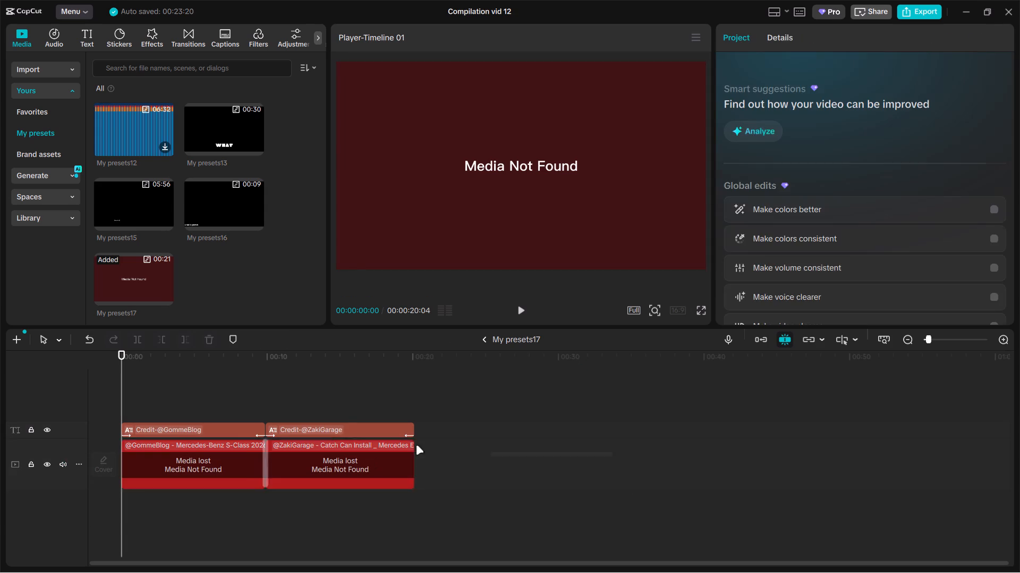
{"action": "left_click_drag", "start_coordinate": [416, 445], "coordinate": [207, 421]}
{"action": "key", "text": "ctrl+c"}
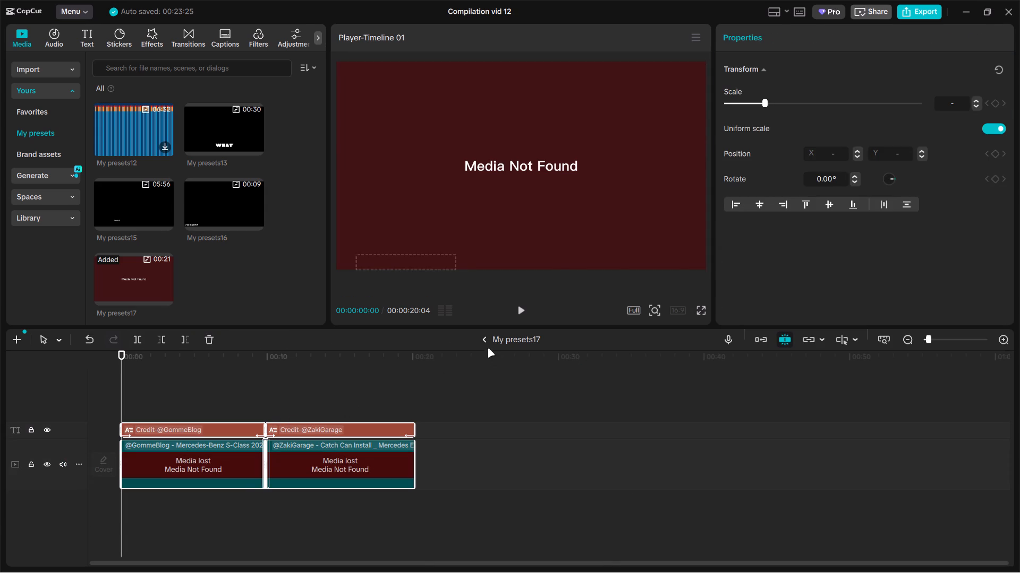
{"action": "left_click", "coordinate": [485, 340]}
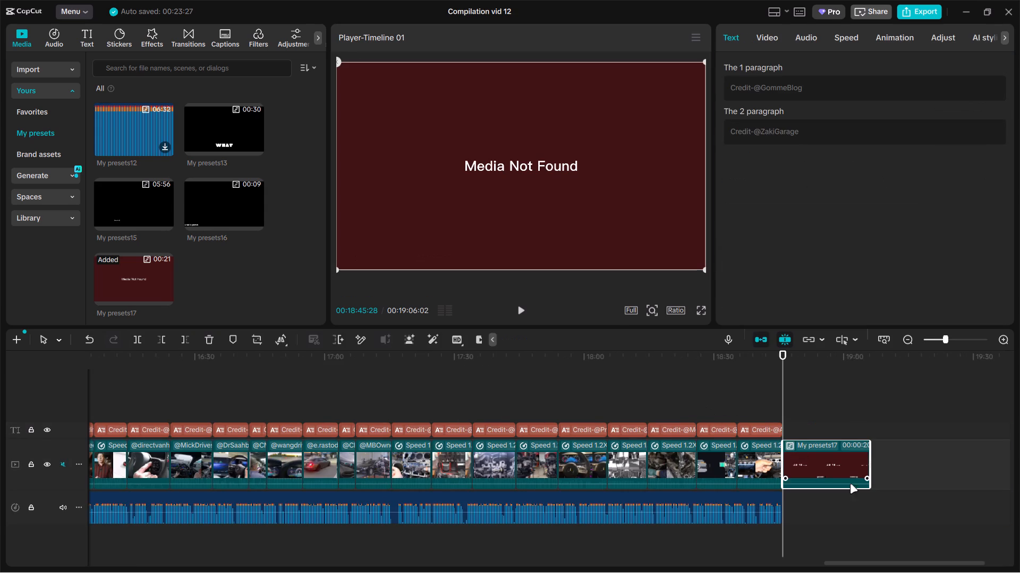
{"action": "left_click", "coordinate": [841, 529]}
{"action": "left_click", "coordinate": [832, 419]}
{"action": "left_click", "coordinate": [828, 467]}
{"action": "key", "text": "BackSpace"}
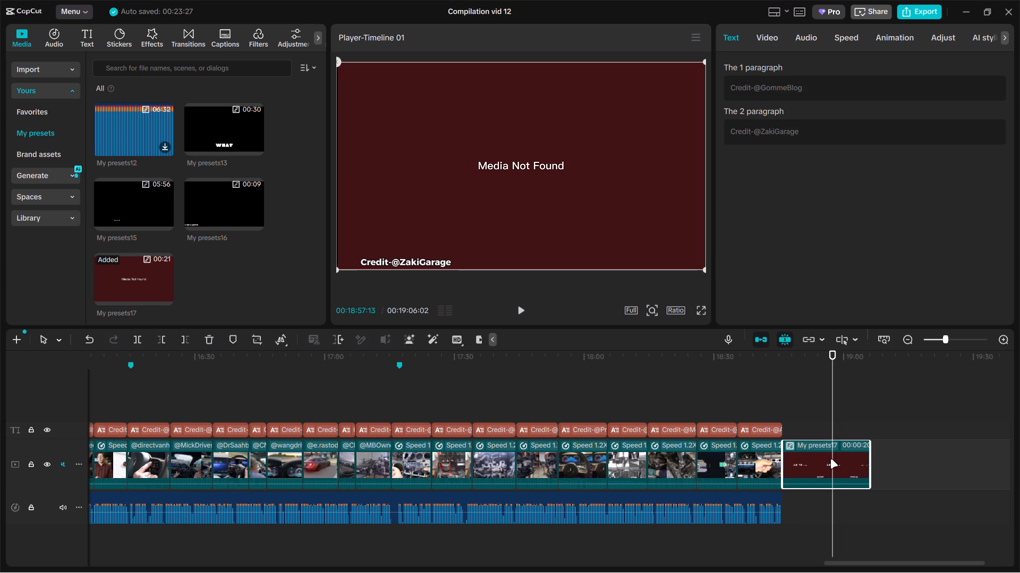
{"action": "key", "text": "ctrl+v"}
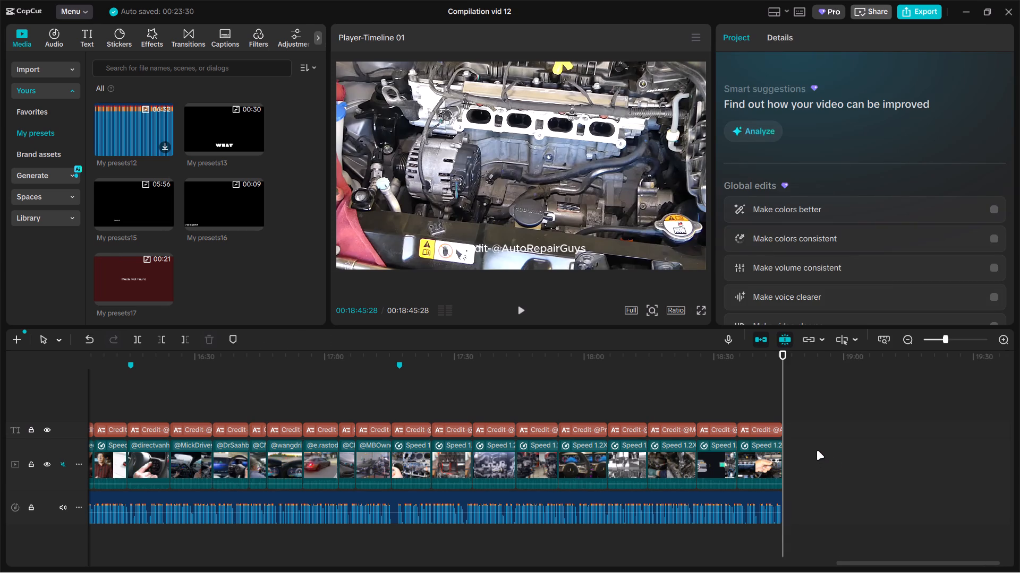
{"action": "left_click_drag", "start_coordinate": [804, 425], "coordinate": [825, 491]}
{"action": "left_click", "coordinate": [909, 421]}
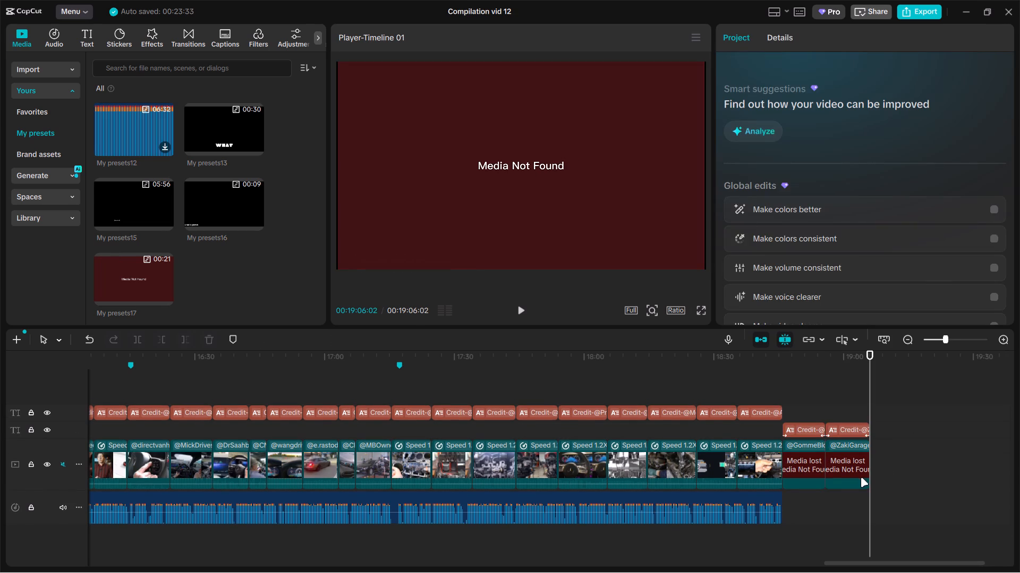
Apply the transition between the pasted GommeBlog and ZakiGarage clips to all clips on the timeline.
{"action": "scroll", "coordinate": [857, 477], "scroll_direction": "up", "scroll_amount": 18, "text": "ctrl"}
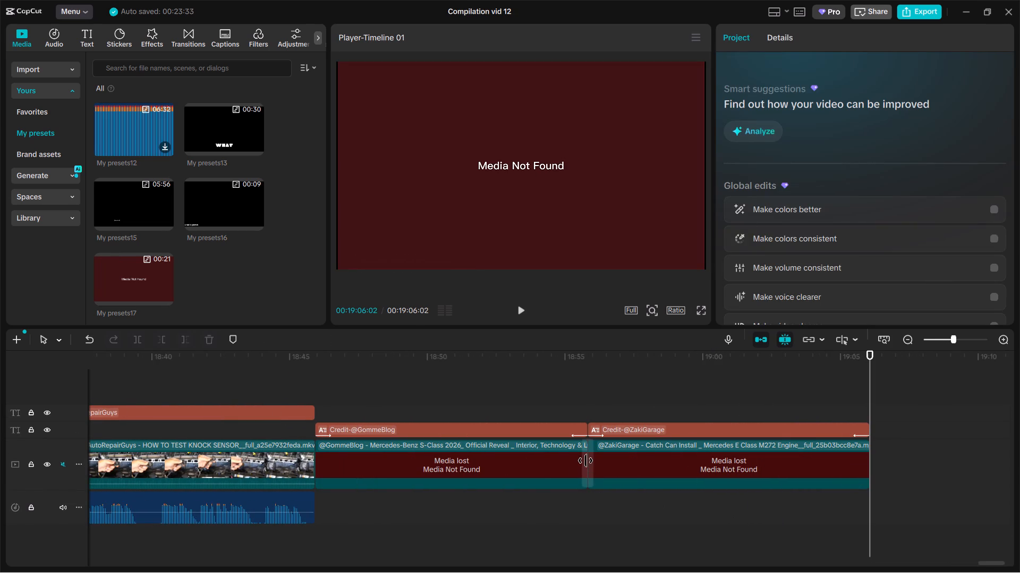
{"action": "scroll", "coordinate": [588, 460], "scroll_direction": "up", "scroll_amount": 5, "text": "ctrl"}
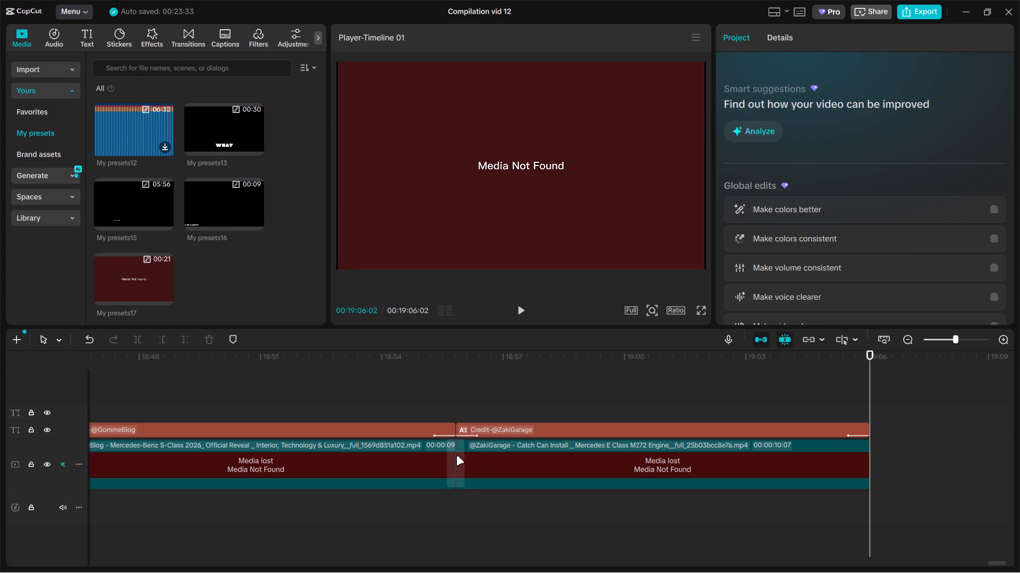
{"action": "left_click", "coordinate": [456, 456]}
{"action": "left_click", "coordinate": [961, 309]}
Delete the two pasted Media lost clips at the end of the timeline, keeping their captions.
{"action": "left_click_drag", "start_coordinate": [341, 532], "coordinate": [560, 451]}
{"action": "key", "text": "BackSpace"}
{"action": "left_click", "coordinate": [322, 431]}
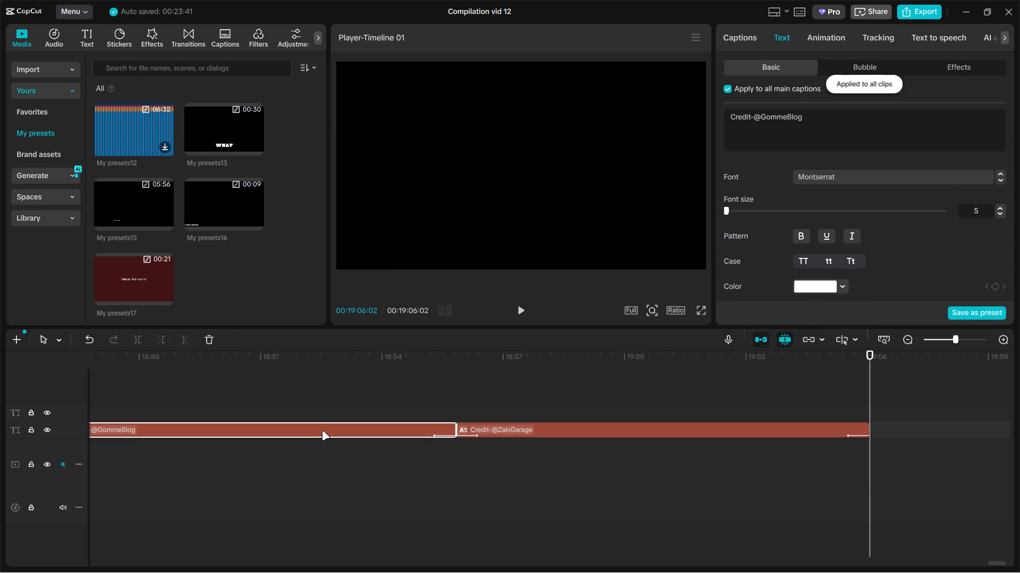
{"action": "right_click", "coordinate": [322, 431]}
{"action": "left_click", "coordinate": [373, 348]}
{"action": "left_click_drag", "start_coordinate": [308, 492], "coordinate": [602, 419]}
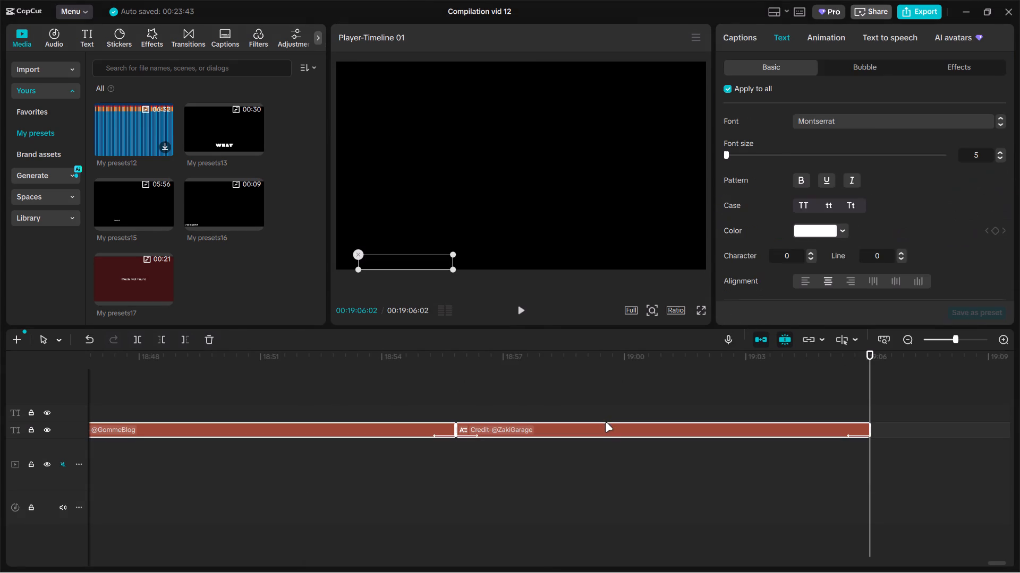
{"action": "key", "text": "BackSpace"}
Select every credit caption on the timeline without the video clips and paste the copied caption attributes onto them.
{"action": "scroll", "coordinate": [589, 423], "scroll_direction": "down", "scroll_amount": 13, "text": "ctrl"}
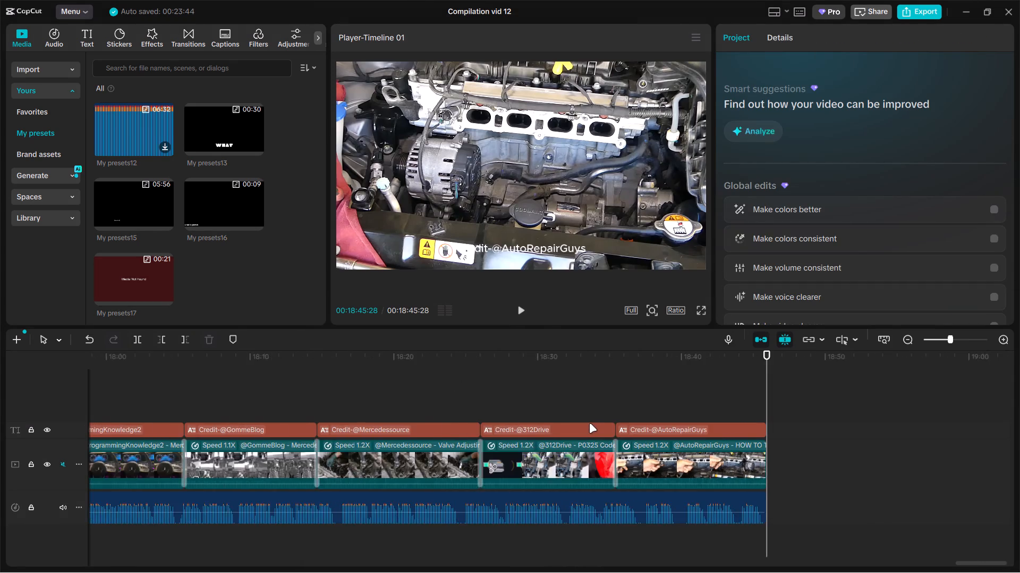
{"action": "scroll", "coordinate": [589, 423], "scroll_direction": "down", "scroll_amount": 20, "text": "ctrl"}
{"action": "scroll", "coordinate": [589, 423], "scroll_direction": "down", "scroll_amount": 18, "text": "ctrl"}
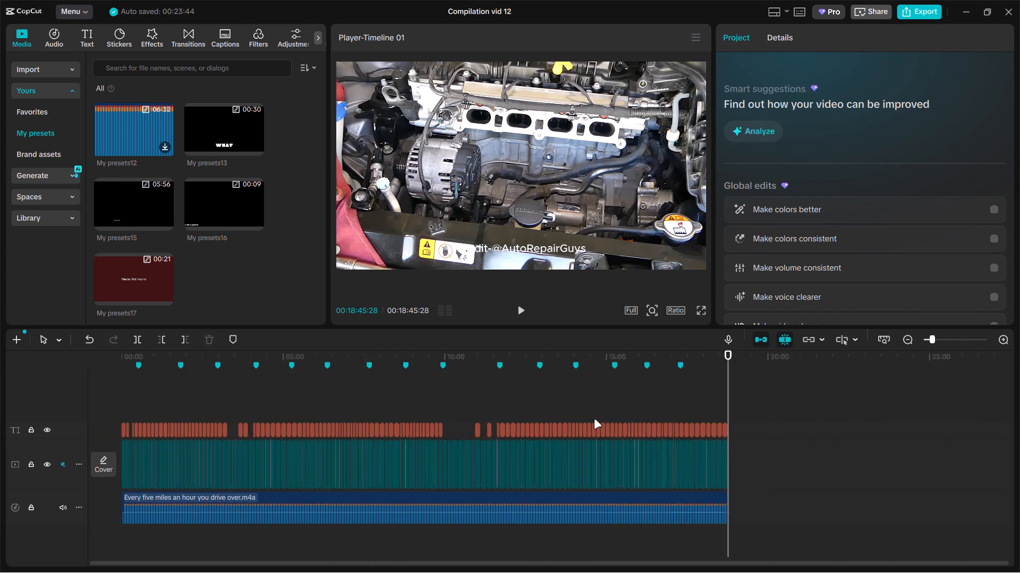
{"action": "scroll", "coordinate": [594, 419], "scroll_direction": "down", "scroll_amount": 2, "text": "ctrl"}
{"action": "left_click_drag", "start_coordinate": [106, 410], "coordinate": [742, 443]}
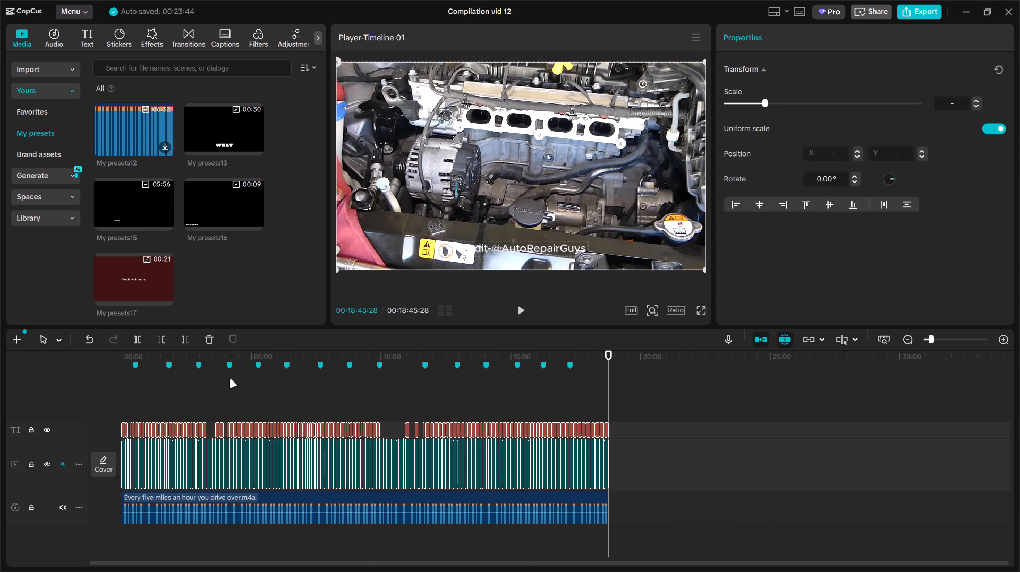
{"action": "left_click", "coordinate": [104, 398]}
{"action": "left_click_drag", "start_coordinate": [104, 403], "coordinate": [650, 433]}
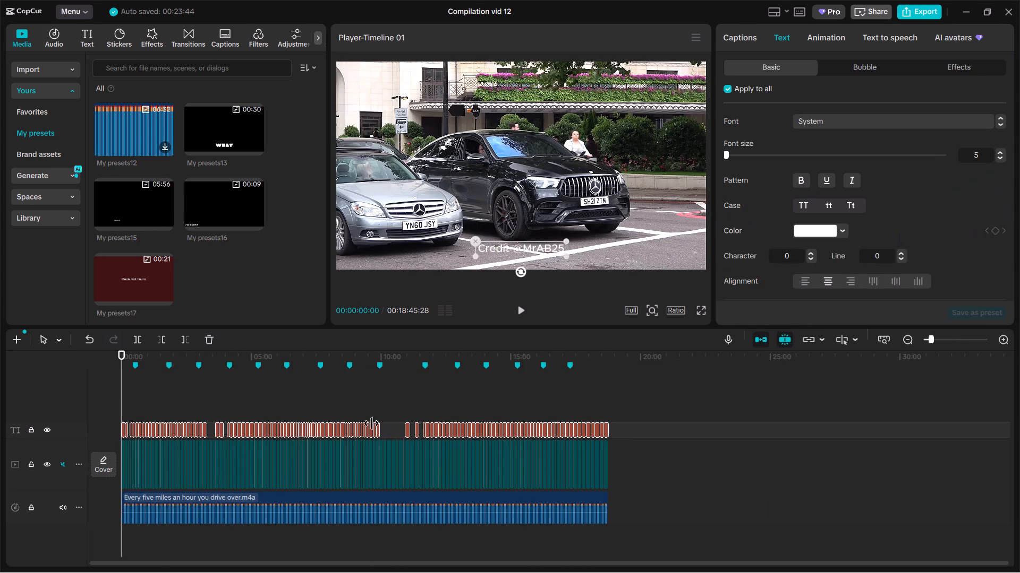
{"action": "left_click", "coordinate": [203, 358]}
{"action": "scroll", "coordinate": [219, 420], "scroll_direction": "up", "scroll_amount": 20, "text": "ctrl"}
{"action": "scroll", "coordinate": [219, 420], "scroll_direction": "up", "scroll_amount": 5, "text": "ctrl"}
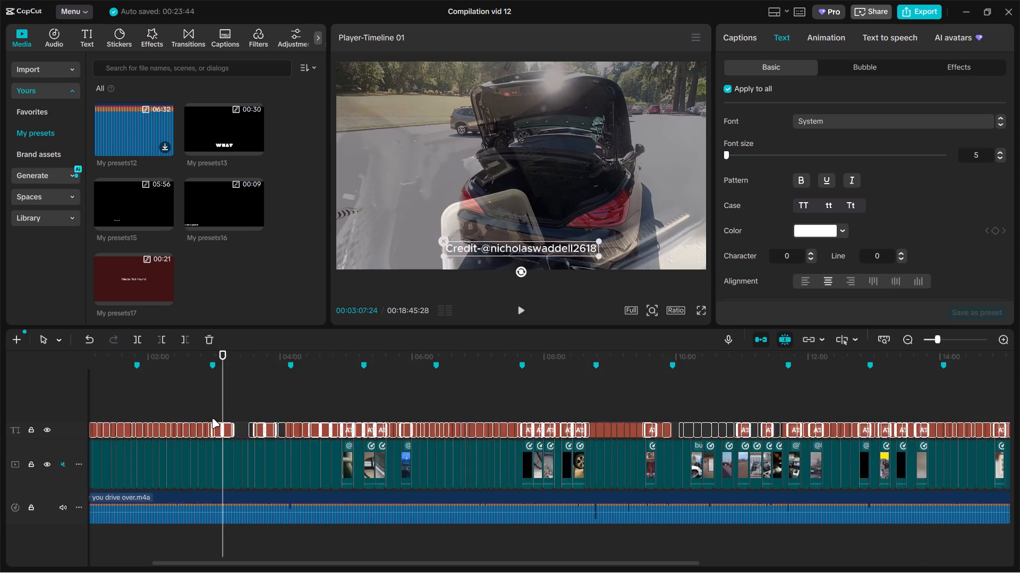
{"action": "scroll", "coordinate": [212, 419], "scroll_direction": "up", "scroll_amount": 20, "text": "ctrl"}
{"action": "scroll", "coordinate": [212, 419], "scroll_direction": "up", "scroll_amount": 3, "text": "ctrl"}
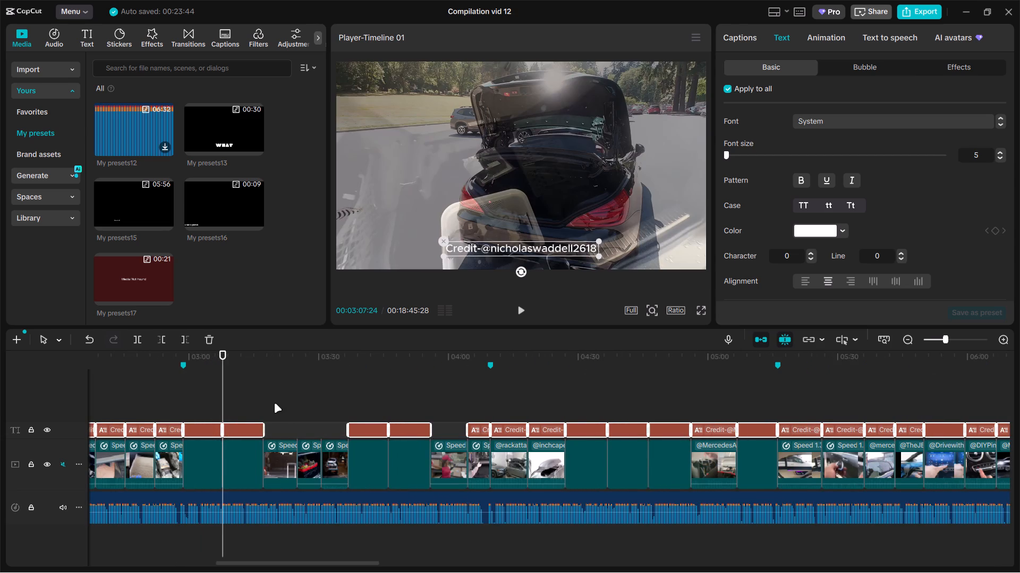
{"action": "right_click", "coordinate": [245, 426]}
{"action": "left_click", "coordinate": [311, 368]}
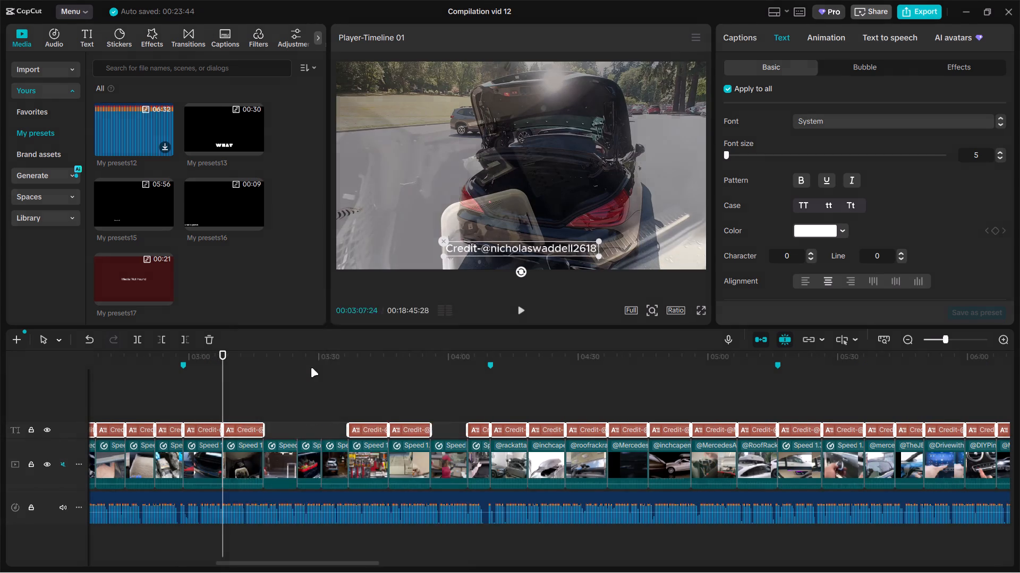
{"action": "left_click", "coordinate": [653, 366]}
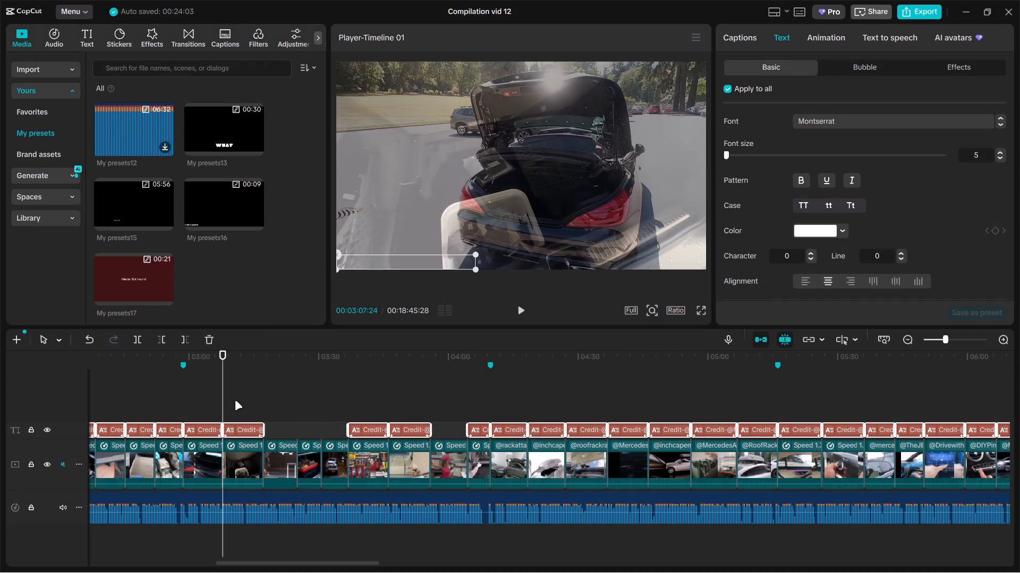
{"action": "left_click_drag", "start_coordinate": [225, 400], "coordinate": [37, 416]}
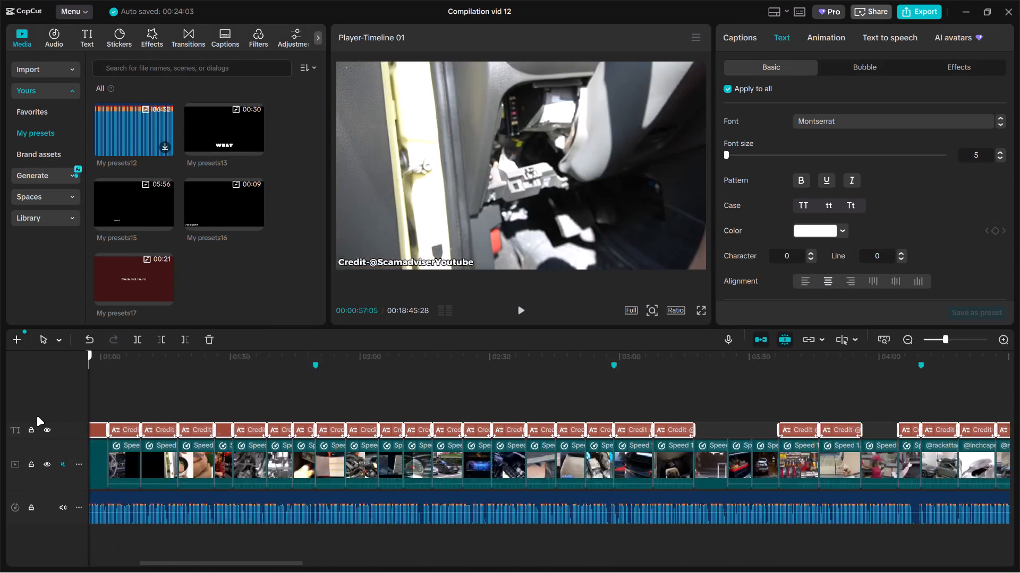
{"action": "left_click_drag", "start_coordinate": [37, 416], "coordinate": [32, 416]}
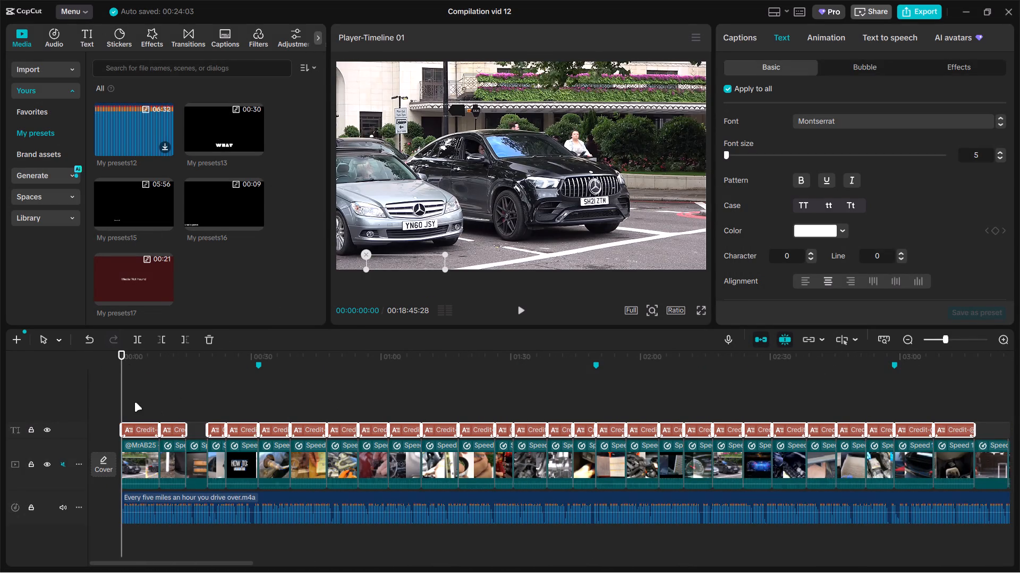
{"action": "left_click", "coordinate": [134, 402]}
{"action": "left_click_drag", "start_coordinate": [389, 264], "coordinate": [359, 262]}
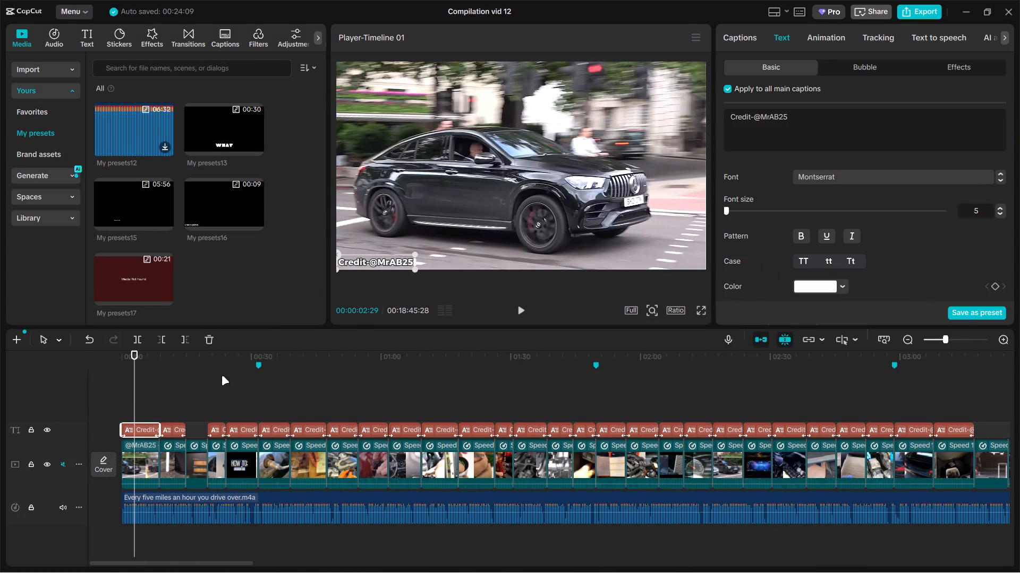
{"action": "scroll", "coordinate": [200, 418], "scroll_direction": "down", "scroll_amount": 9, "text": "ctrl"}
{"action": "left_click", "coordinate": [143, 406]}
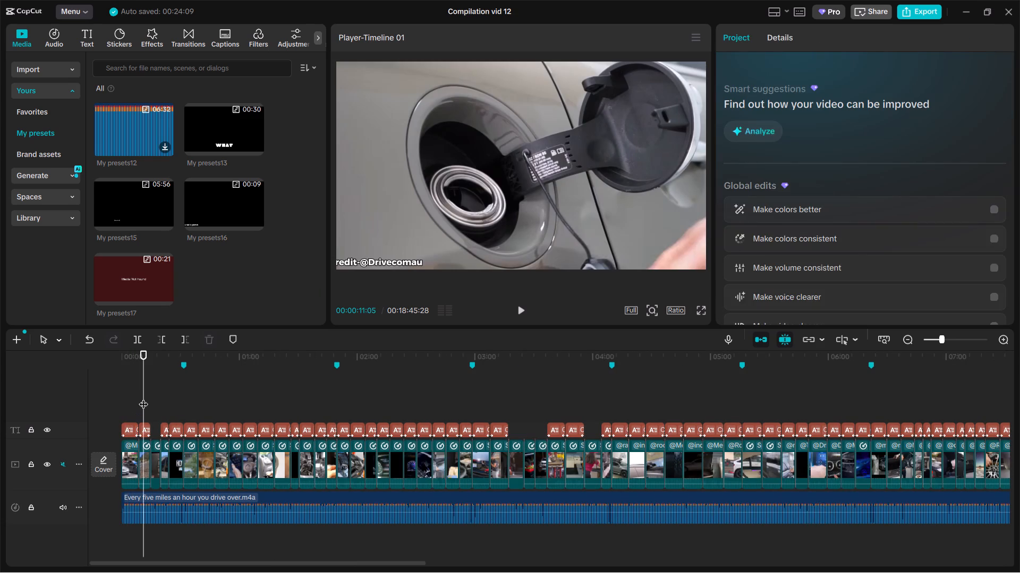
{"action": "left_click_drag", "start_coordinate": [364, 263], "coordinate": [376, 261]}
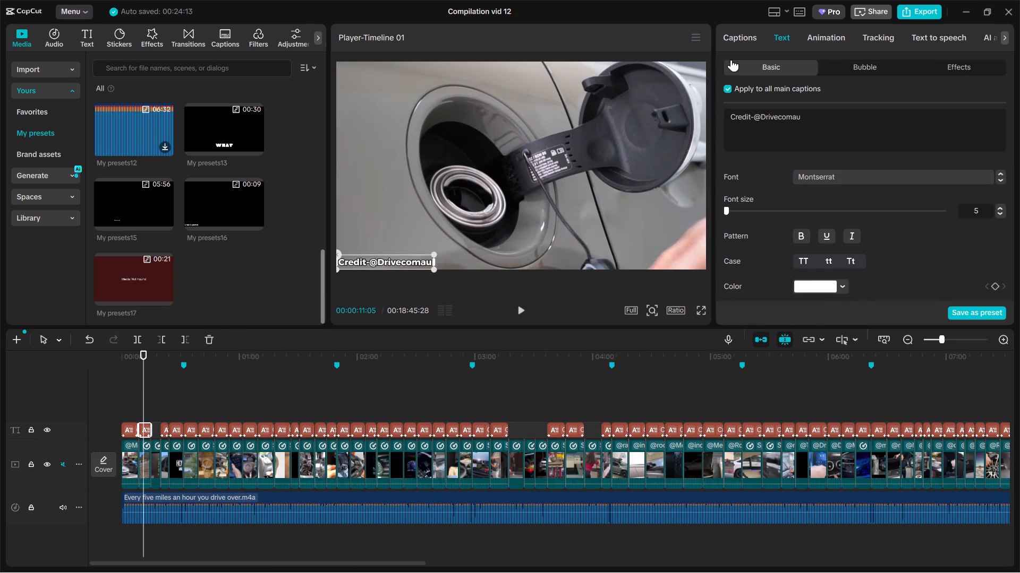
{"action": "left_click", "coordinate": [729, 90]}
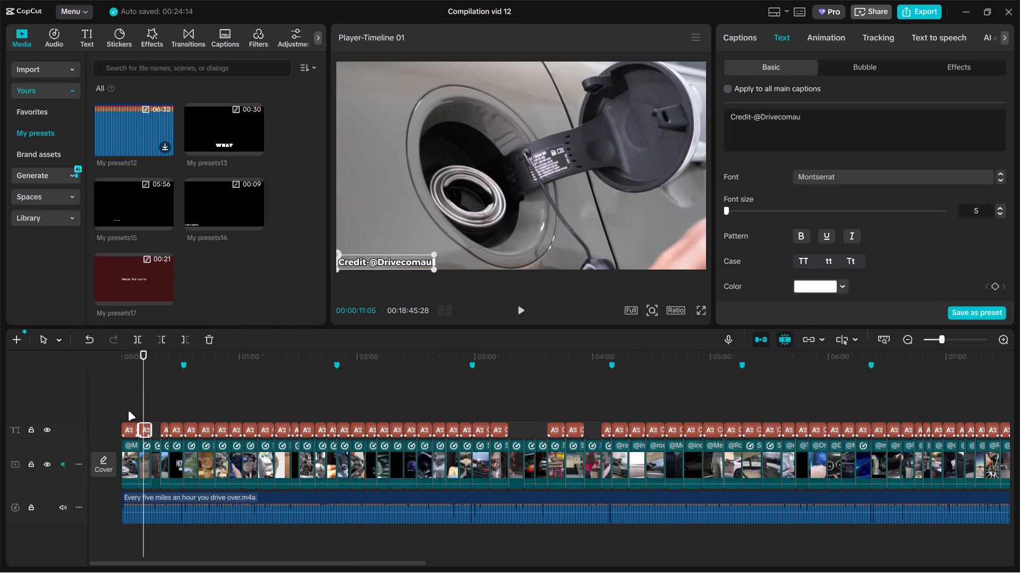
{"action": "left_click", "coordinate": [128, 411]}
{"action": "left_click_drag", "start_coordinate": [369, 260], "coordinate": [354, 259]}
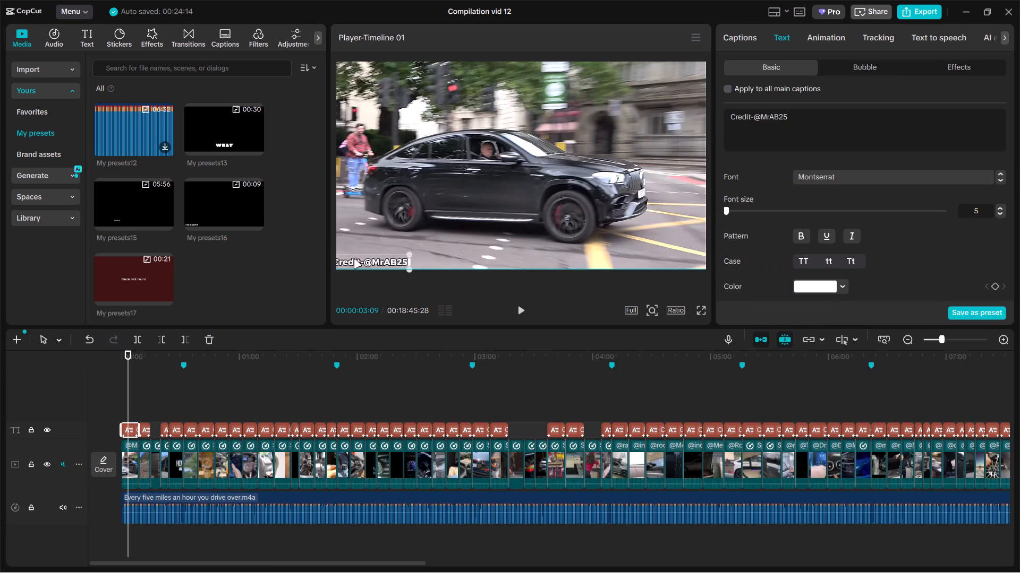
{"action": "left_click_drag", "start_coordinate": [354, 259], "coordinate": [358, 258]}
{"action": "left_click", "coordinate": [147, 407]}
{"action": "left_click", "coordinate": [147, 407]}
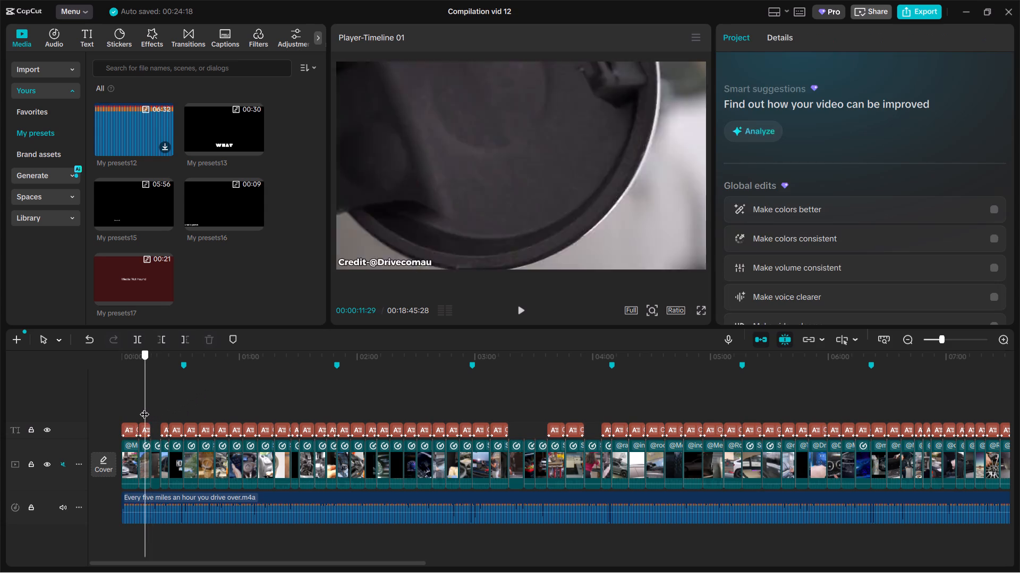
{"action": "left_click", "coordinate": [164, 407]}
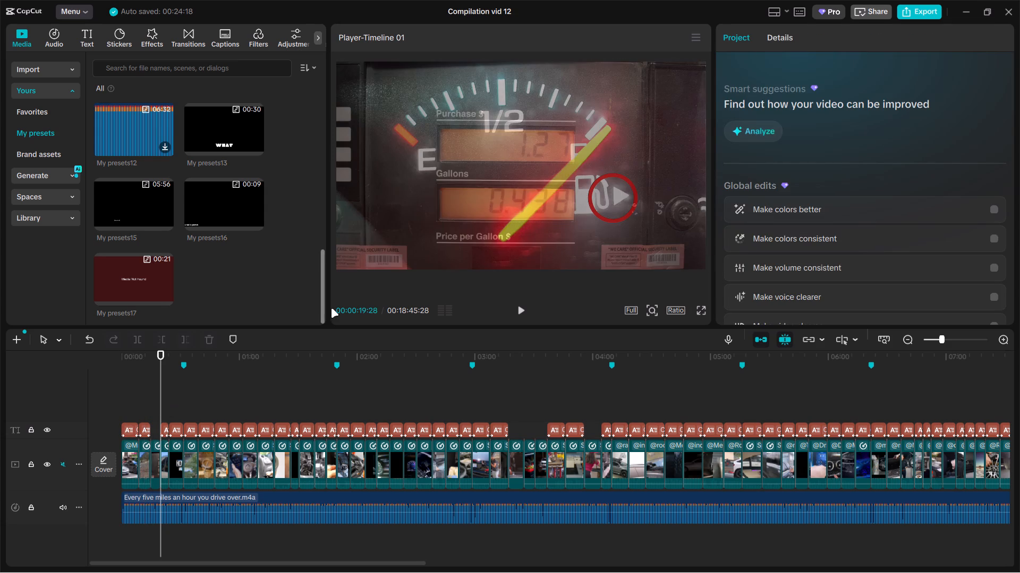
{"action": "left_click", "coordinate": [163, 398]}
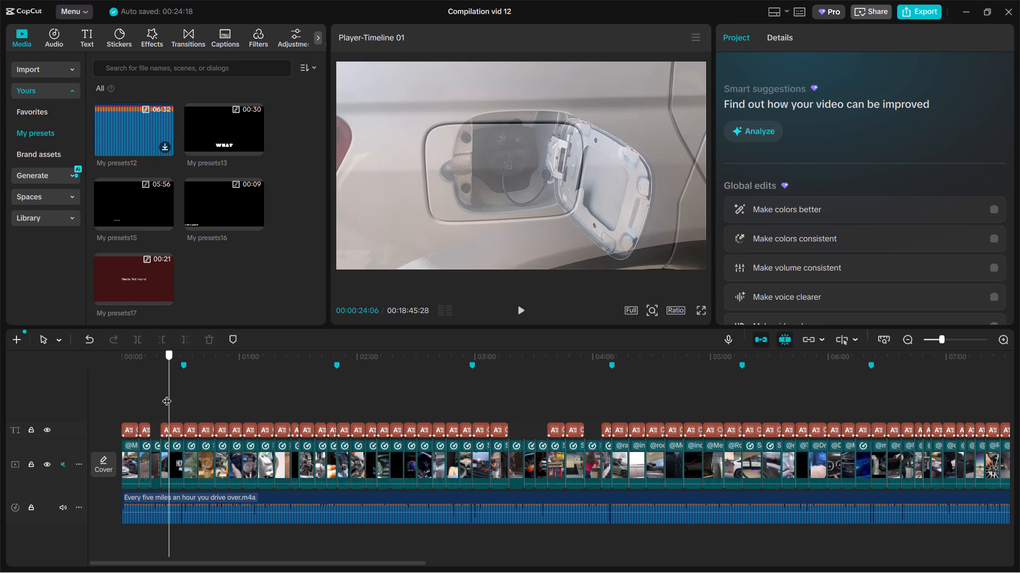
{"action": "scroll", "coordinate": [181, 402], "scroll_direction": "up", "scroll_amount": 3, "text": "ctrl"}
{"action": "left_click", "coordinate": [167, 408]}
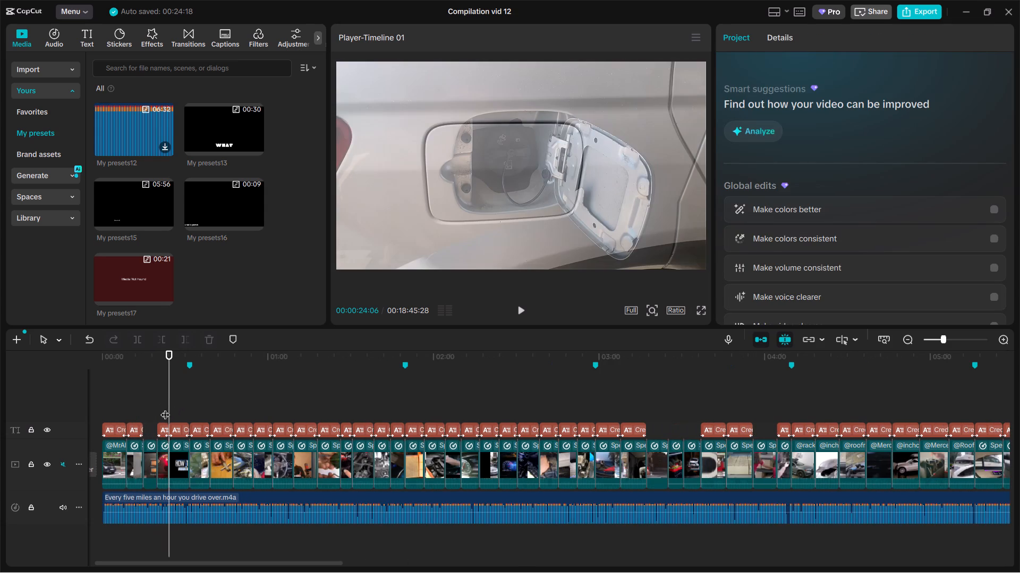
{"action": "left_click", "coordinate": [166, 408]}
{"action": "left_click_drag", "start_coordinate": [356, 263], "coordinate": [385, 259]}
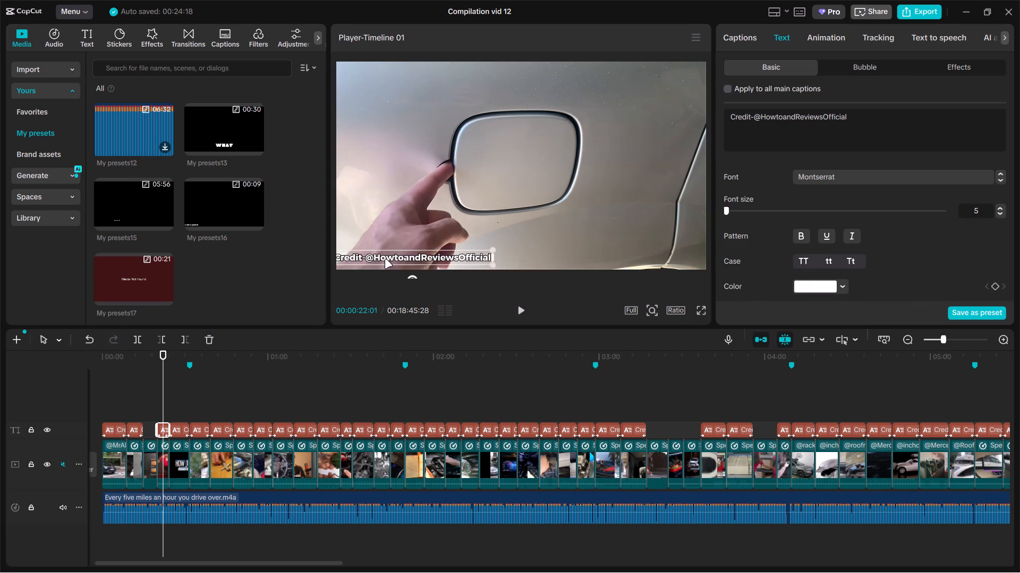
{"action": "left_click_drag", "start_coordinate": [385, 259], "coordinate": [388, 261]}
{"action": "left_click", "coordinate": [183, 410]}
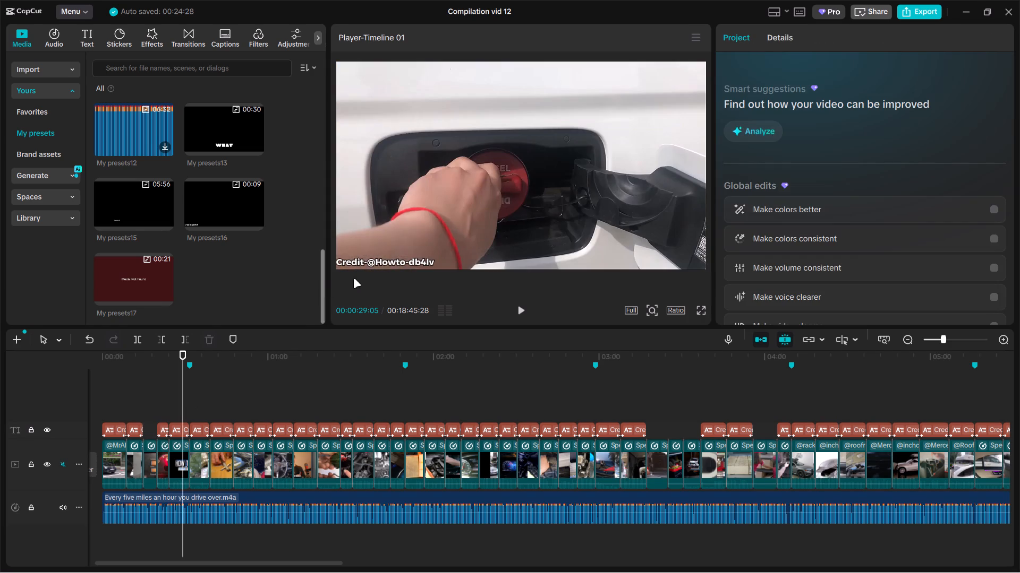
{"action": "left_click_drag", "start_coordinate": [369, 267], "coordinate": [375, 264]}
{"action": "left_click", "coordinate": [202, 409]}
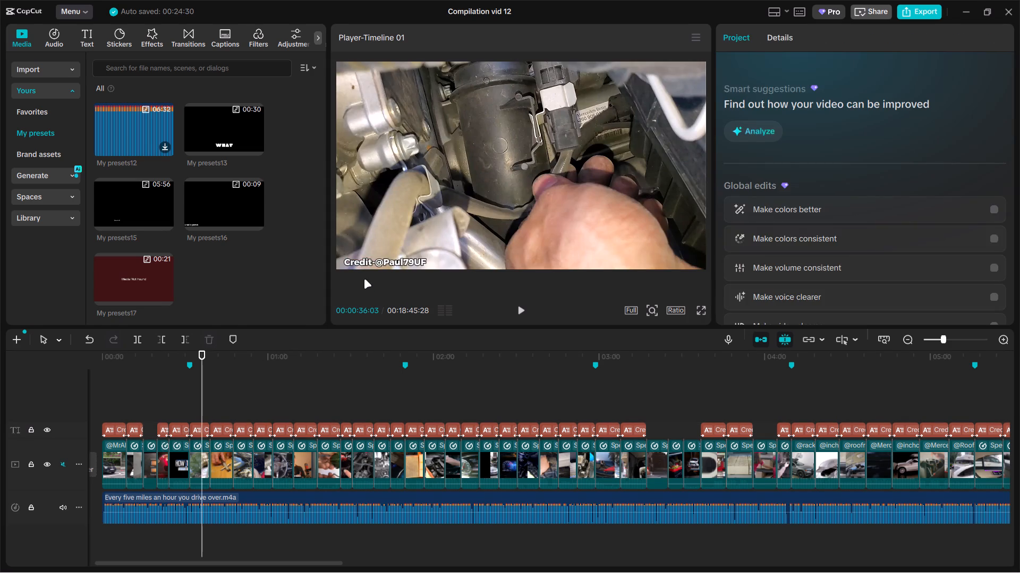
{"action": "left_click_drag", "start_coordinate": [370, 265], "coordinate": [363, 264]}
{"action": "left_click", "coordinate": [227, 387]}
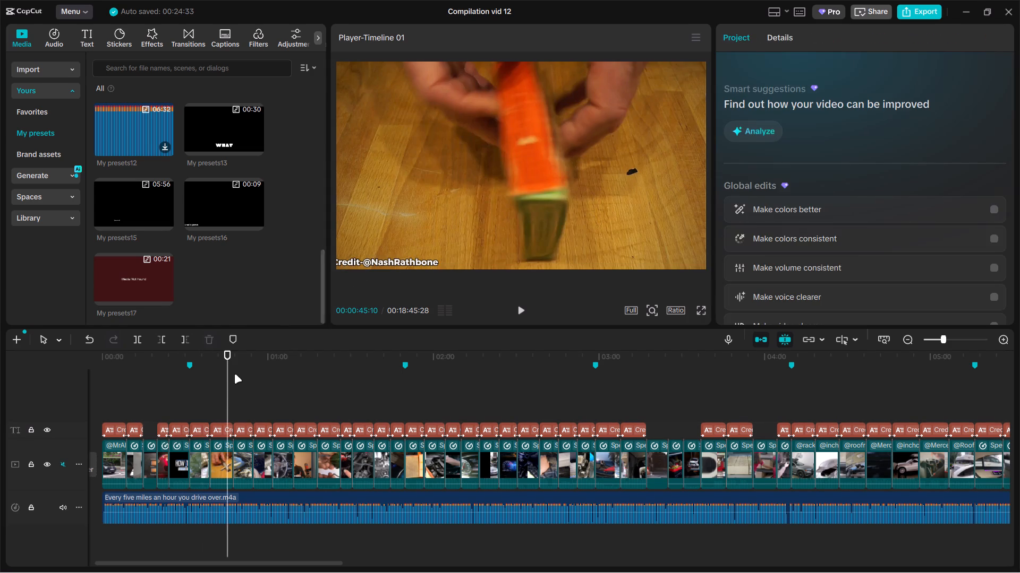
{"action": "left_click_drag", "start_coordinate": [353, 263], "coordinate": [360, 263]}
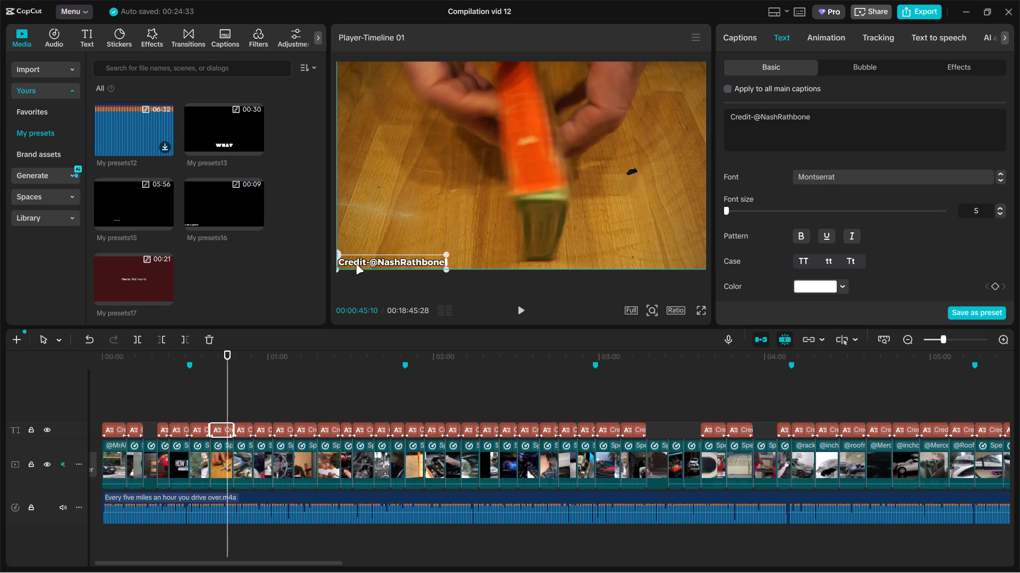
{"action": "left_click", "coordinate": [244, 402]}
{"action": "left_click_drag", "start_coordinate": [368, 266], "coordinate": [363, 265]}
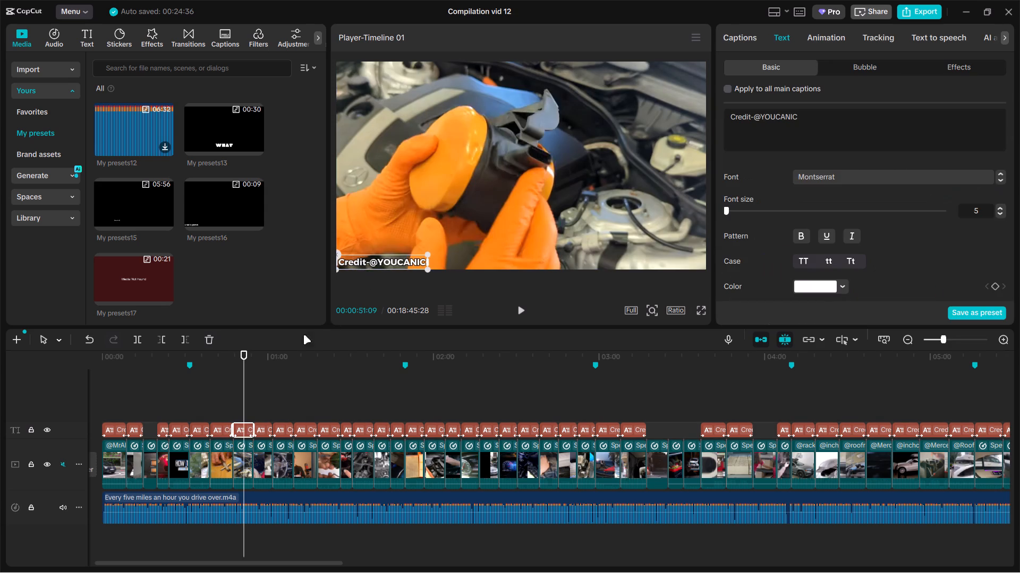
{"action": "left_click", "coordinate": [262, 392]}
{"action": "left_click_drag", "start_coordinate": [377, 270], "coordinate": [368, 266]}
{"action": "left_click_drag", "start_coordinate": [370, 261], "coordinate": [364, 259]}
{"action": "left_click", "coordinate": [287, 393]}
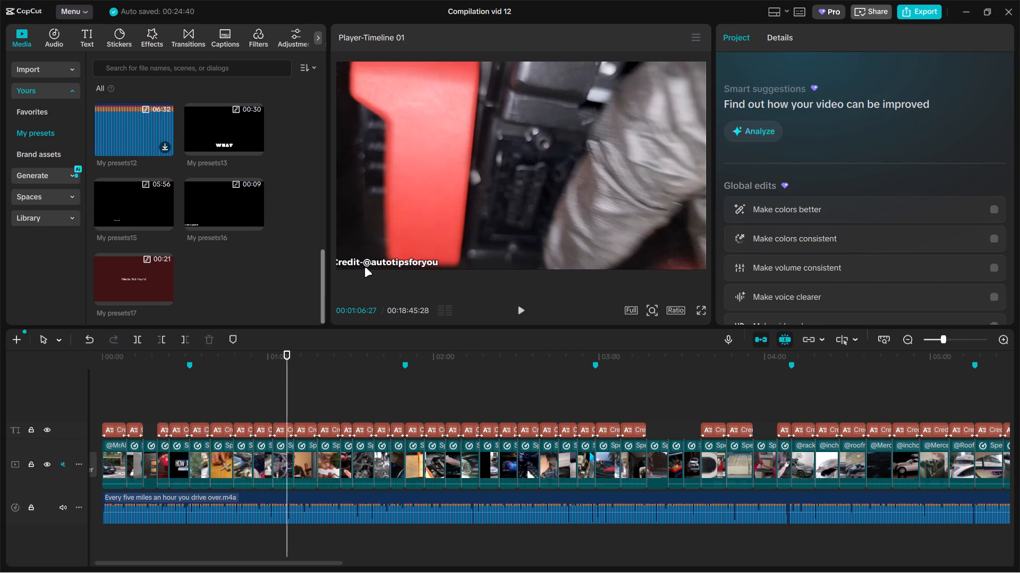
{"action": "left_click_drag", "start_coordinate": [364, 267], "coordinate": [373, 265]}
{"action": "left_click", "coordinate": [300, 386]}
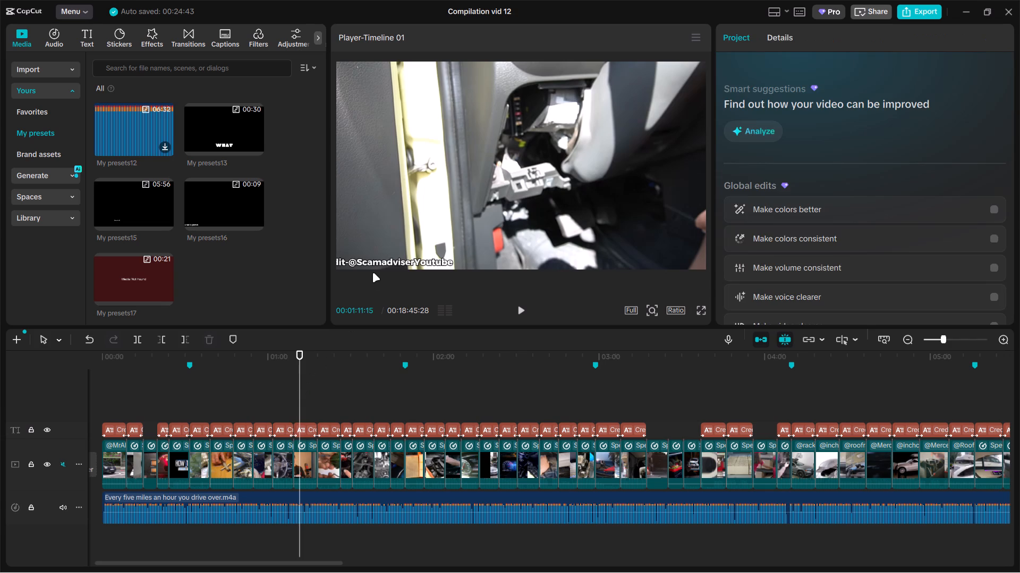
{"action": "left_click_drag", "start_coordinate": [373, 270], "coordinate": [392, 268]}
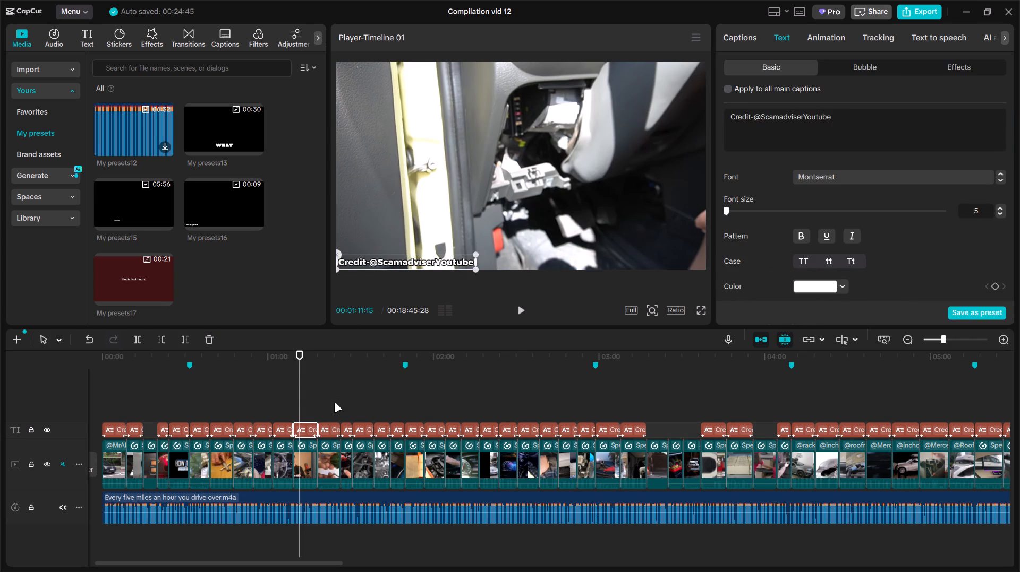
{"action": "scroll", "coordinate": [334, 403], "scroll_direction": "up", "scroll_amount": 3, "text": "ctrl"}
{"action": "left_click", "coordinate": [346, 400]}
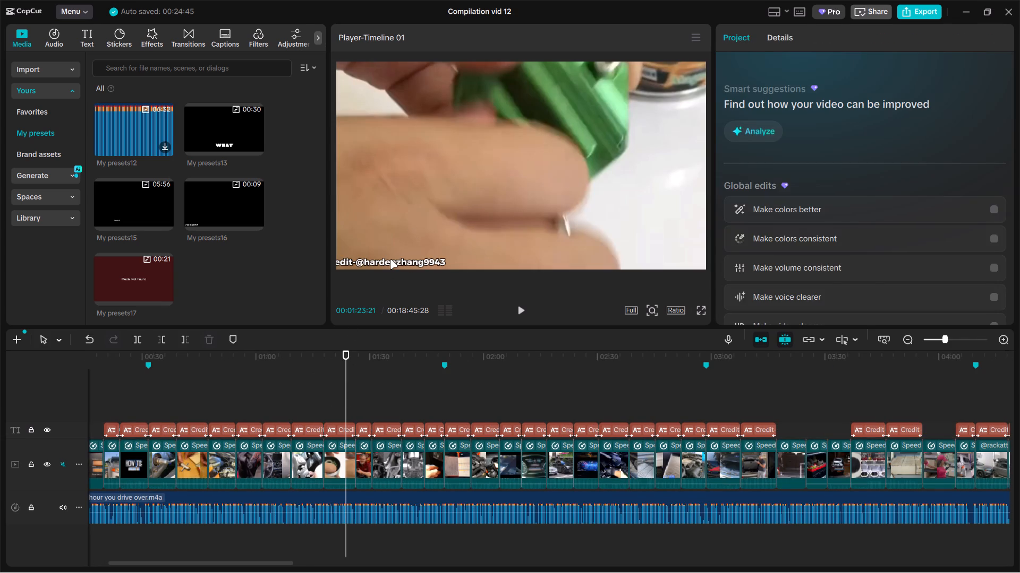
{"action": "left_click_drag", "start_coordinate": [390, 259], "coordinate": [406, 259]}
{"action": "scroll", "coordinate": [368, 394], "scroll_direction": "up", "scroll_amount": 1}
{"action": "left_click", "coordinate": [367, 395]}
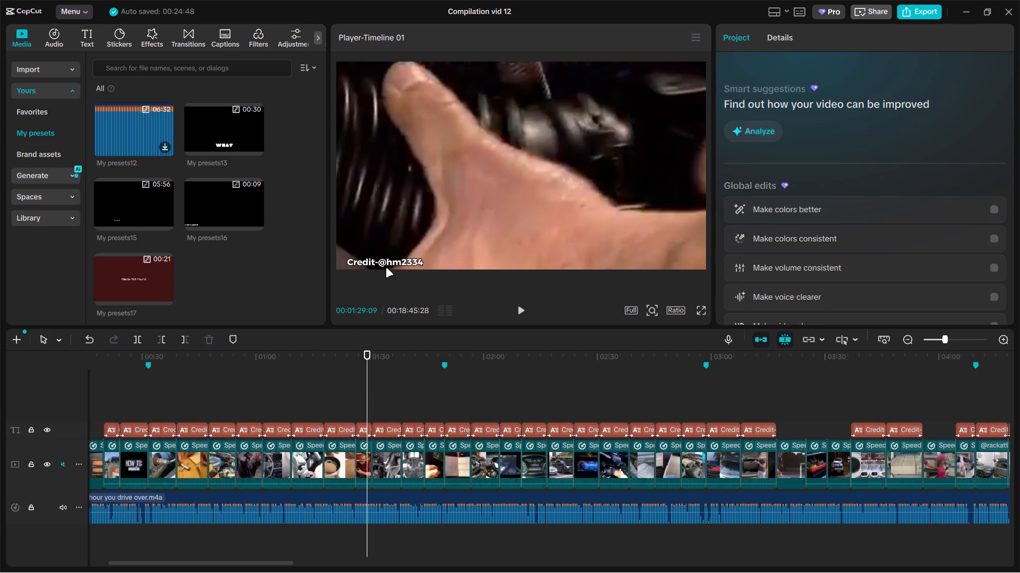
{"action": "left_click_drag", "start_coordinate": [385, 266], "coordinate": [377, 264]}
{"action": "left_click", "coordinate": [385, 385]}
{"action": "left_click_drag", "start_coordinate": [375, 258], "coordinate": [390, 257]}
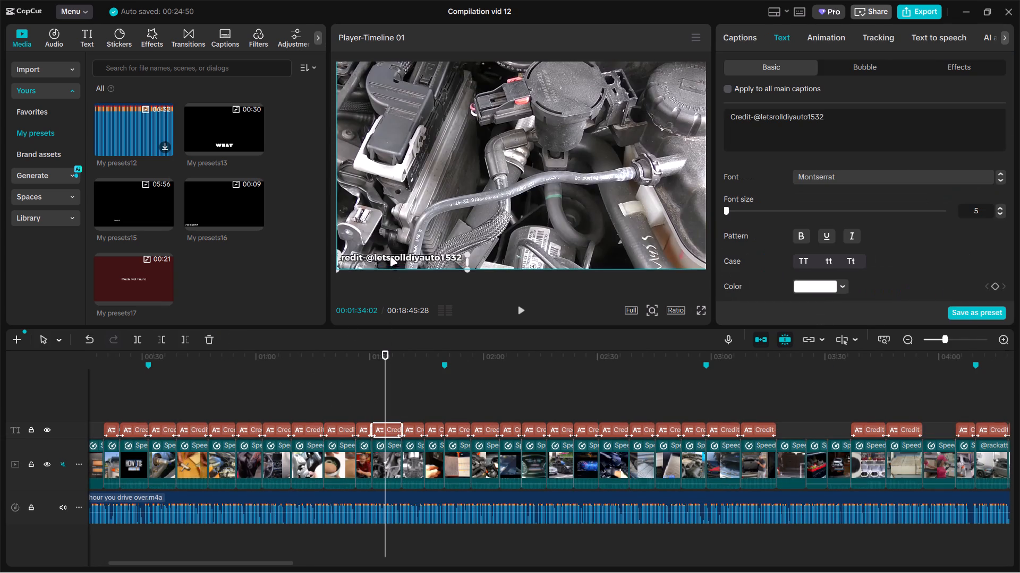
{"action": "left_click_drag", "start_coordinate": [390, 257], "coordinate": [393, 259]}
{"action": "left_click", "coordinate": [408, 394]}
{"action": "left_click", "coordinate": [396, 258]}
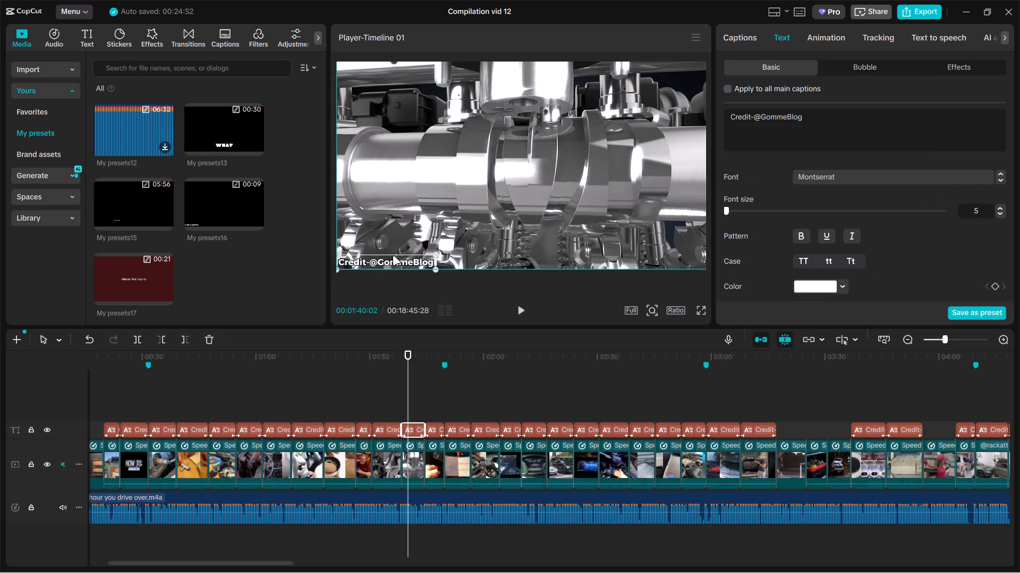
{"action": "left_click", "coordinate": [435, 401]}
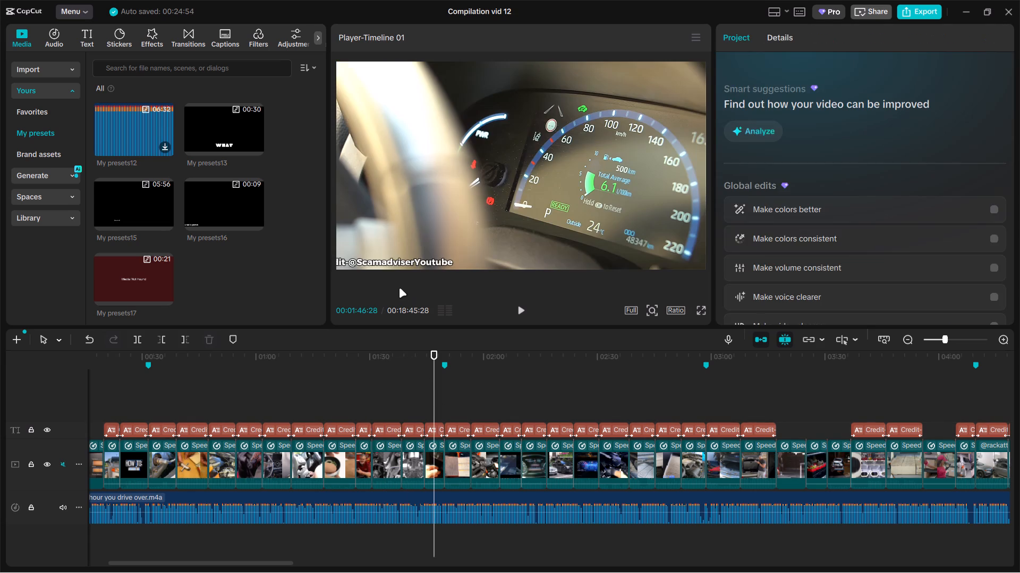
{"action": "left_click_drag", "start_coordinate": [380, 267], "coordinate": [401, 265]}
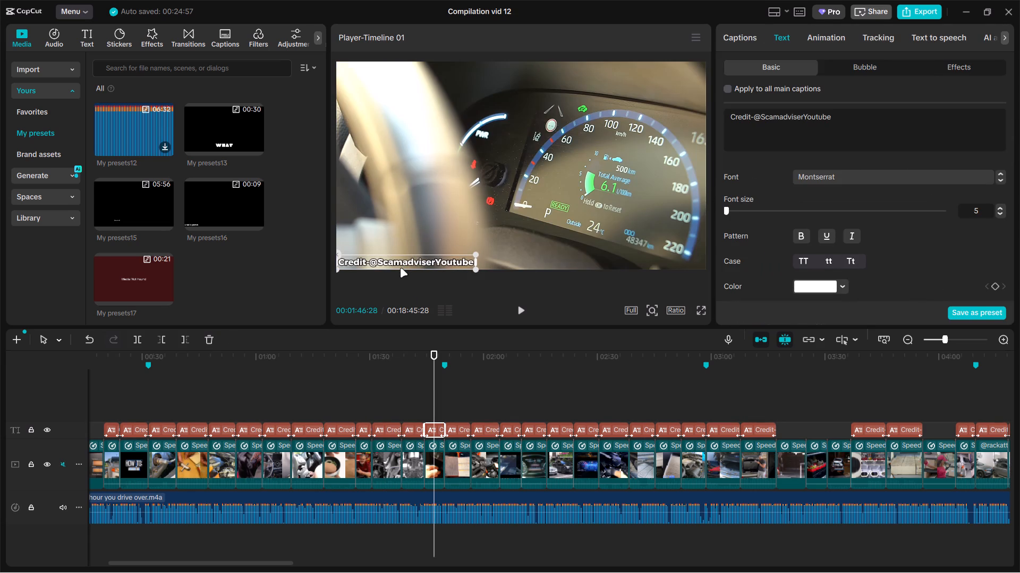
{"action": "left_click", "coordinate": [454, 395]}
{"action": "left_click_drag", "start_coordinate": [391, 259], "coordinate": [401, 257]}
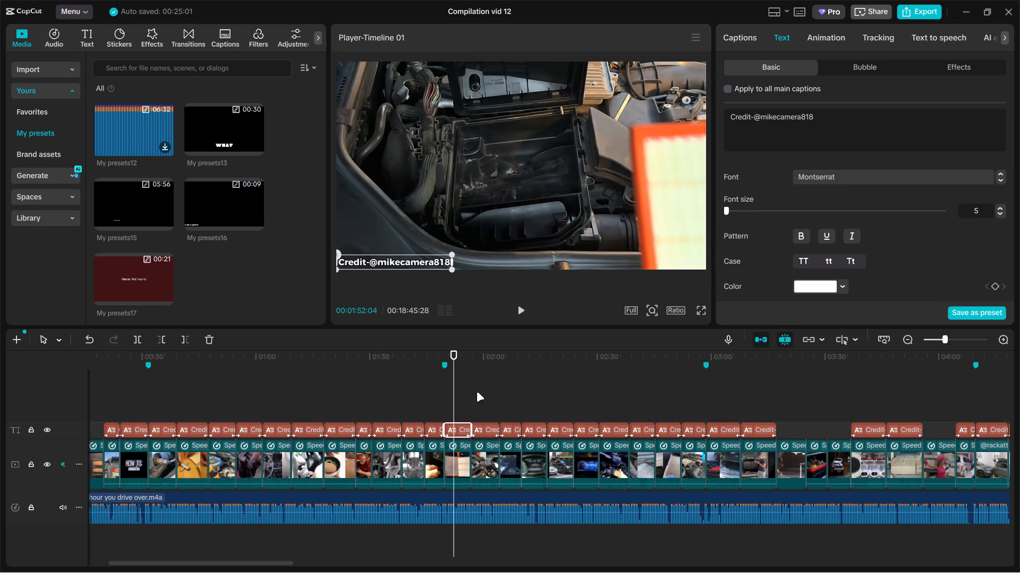
{"action": "left_click", "coordinate": [478, 393]}
{"action": "left_click", "coordinate": [380, 261]}
{"action": "left_click", "coordinate": [503, 393]}
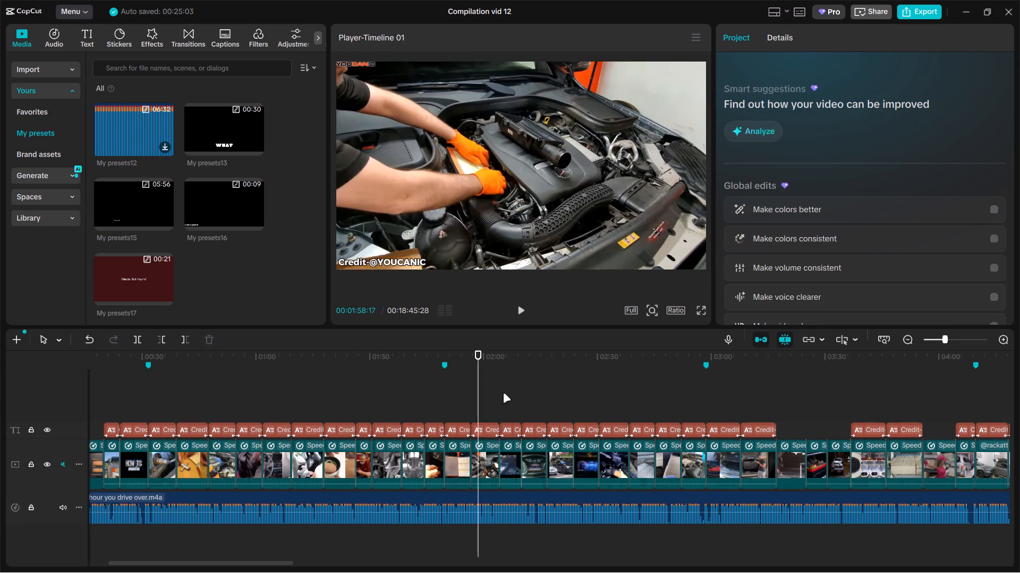
{"action": "left_click", "coordinate": [523, 403]}
{"action": "left_click", "coordinate": [512, 397]}
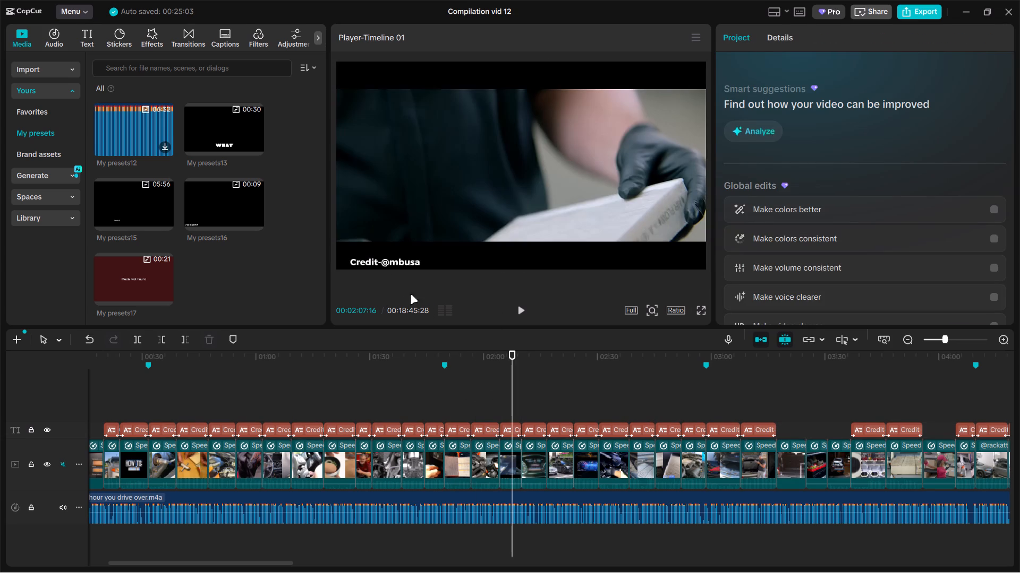
{"action": "left_click_drag", "start_coordinate": [383, 261], "coordinate": [373, 259]}
{"action": "left_click", "coordinate": [516, 198]}
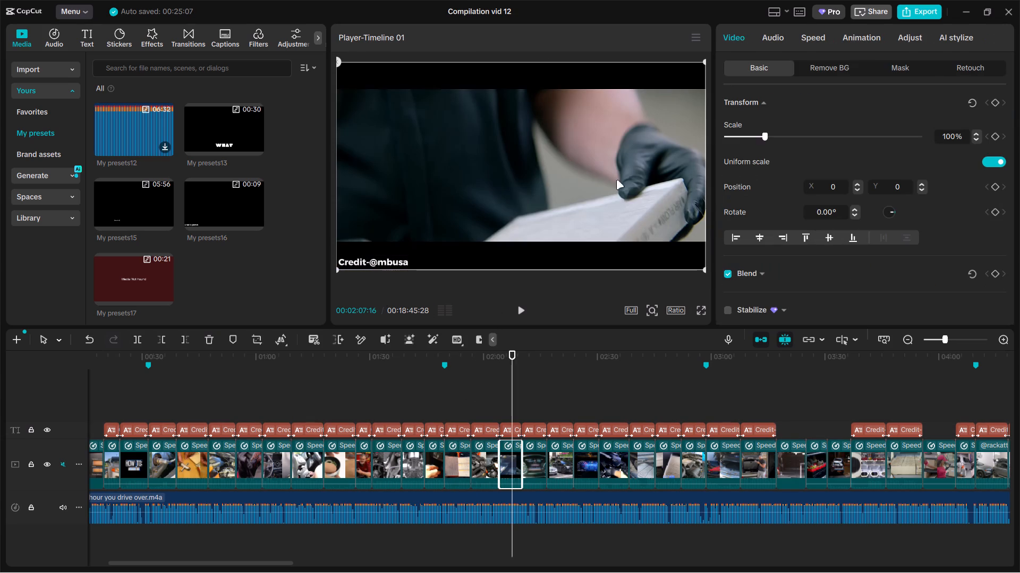
{"action": "left_click_drag", "start_coordinate": [762, 133], "coordinate": [778, 134]}
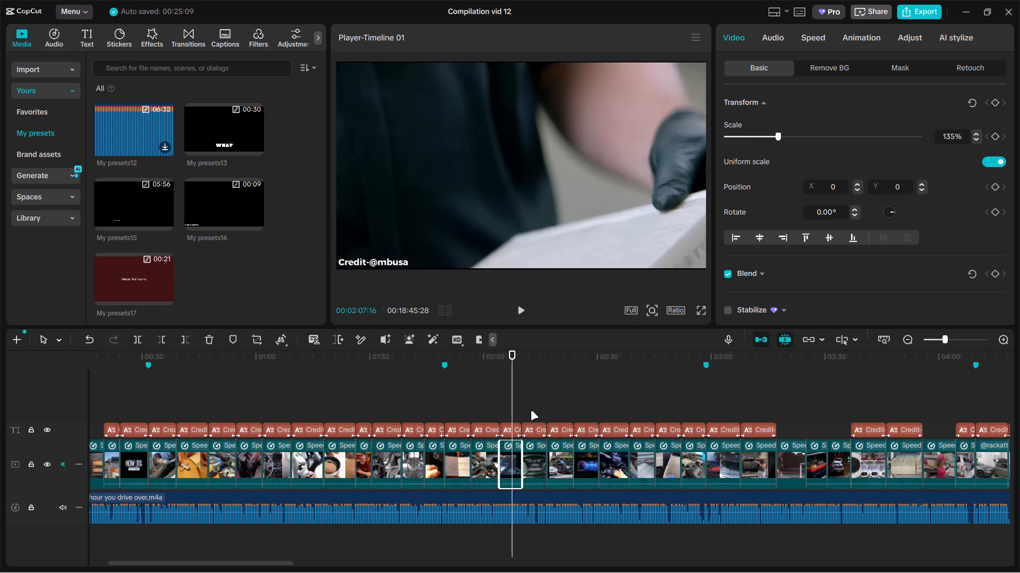
{"action": "left_click", "coordinate": [529, 407]}
{"action": "left_click", "coordinate": [379, 269]}
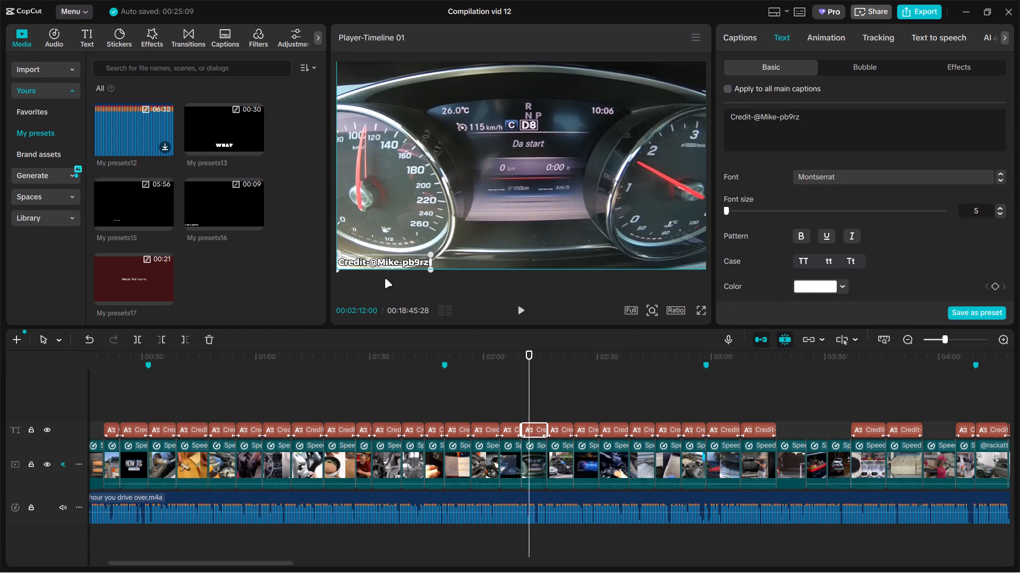
{"action": "left_click", "coordinate": [554, 392]}
{"action": "left_click_drag", "start_coordinate": [387, 264], "coordinate": [379, 263]}
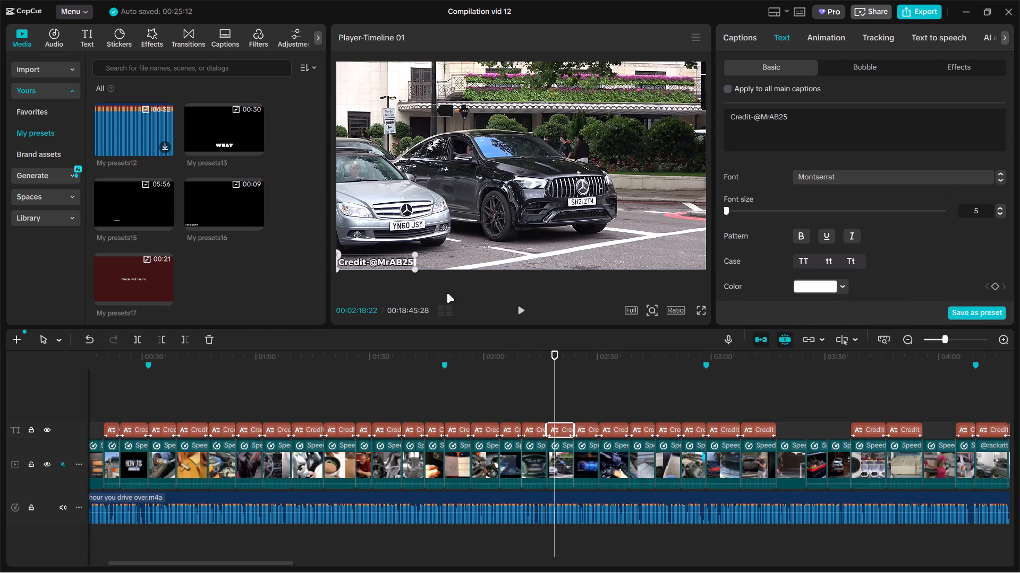
{"action": "left_click", "coordinate": [579, 400]}
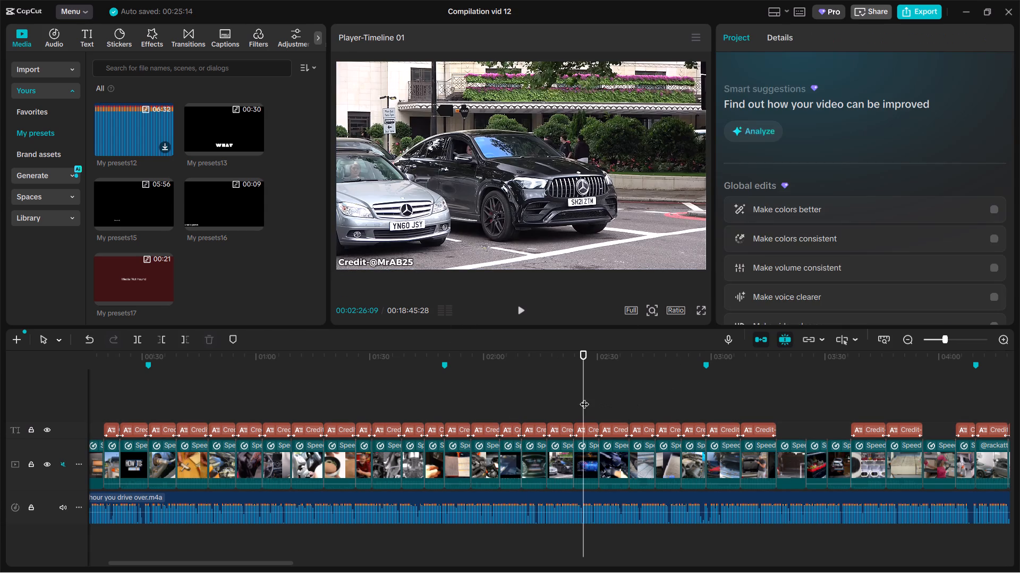
{"action": "left_click", "coordinate": [384, 263]}
{"action": "left_click_drag", "start_coordinate": [508, 394], "coordinate": [511, 409]}
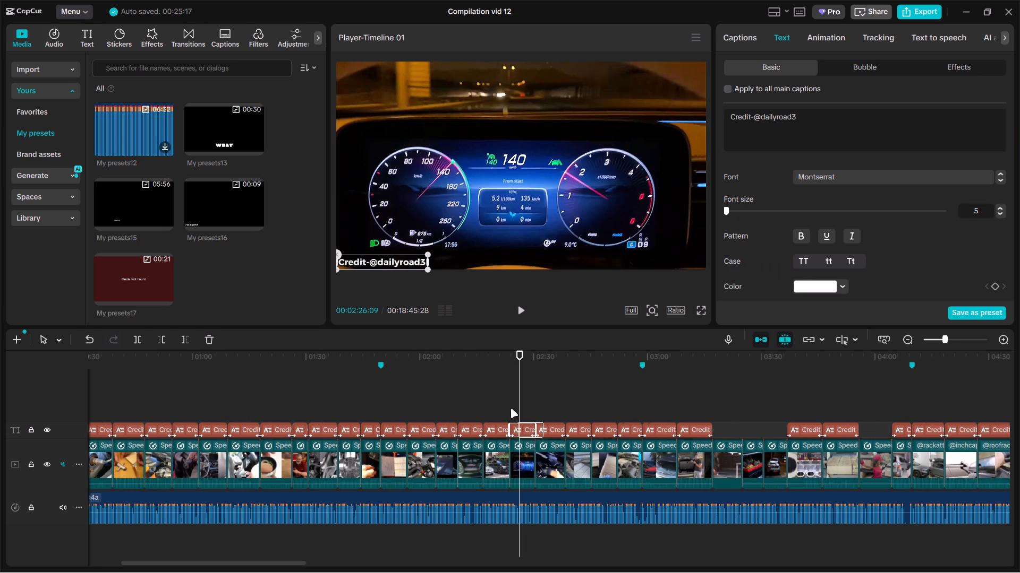
{"action": "left_click_drag", "start_coordinate": [511, 409], "coordinate": [367, 431]}
{"action": "left_click", "coordinate": [196, 405]}
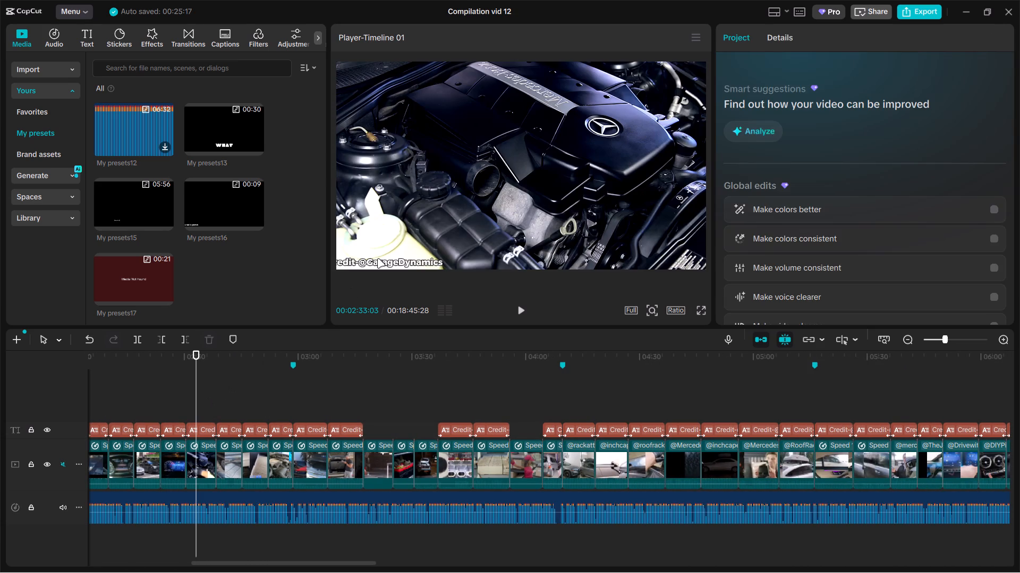
{"action": "left_click_drag", "start_coordinate": [377, 261], "coordinate": [389, 259]}
{"action": "left_click", "coordinate": [232, 387]}
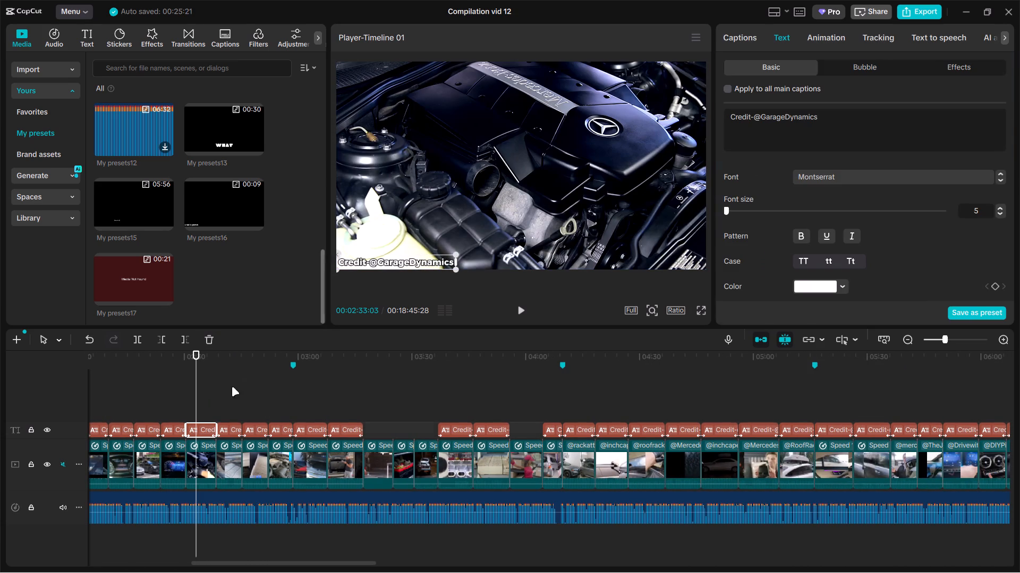
{"action": "left_click_drag", "start_coordinate": [369, 267], "coordinate": [387, 268]}
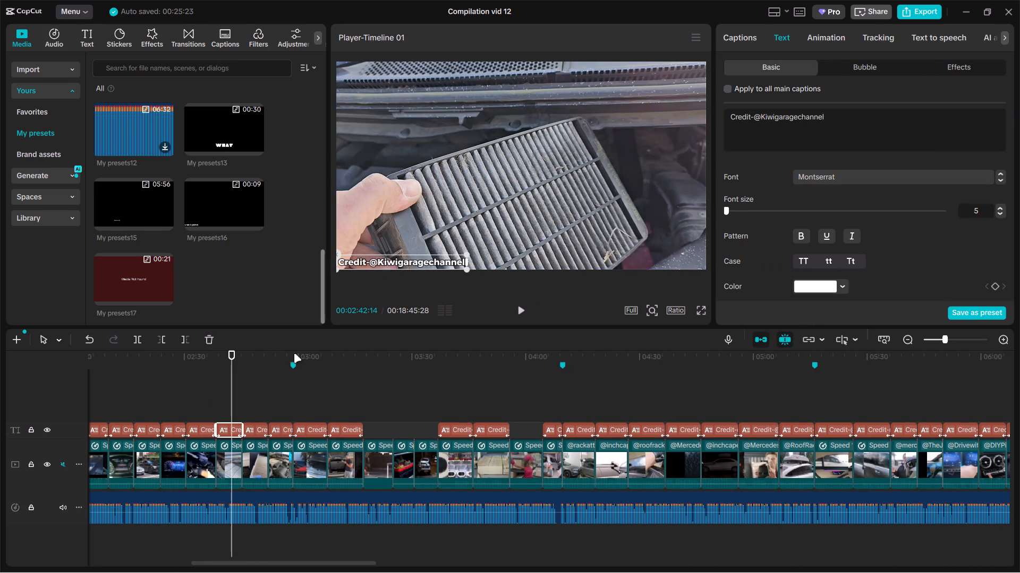
{"action": "left_click", "coordinate": [258, 389]}
{"action": "left_click_drag", "start_coordinate": [365, 265], "coordinate": [370, 264]}
{"action": "left_click", "coordinate": [284, 377]}
{"action": "left_click_drag", "start_coordinate": [377, 268], "coordinate": [385, 266]}
{"action": "left_click", "coordinate": [299, 388]}
{"action": "left_click_drag", "start_coordinate": [386, 265], "coordinate": [399, 263]}
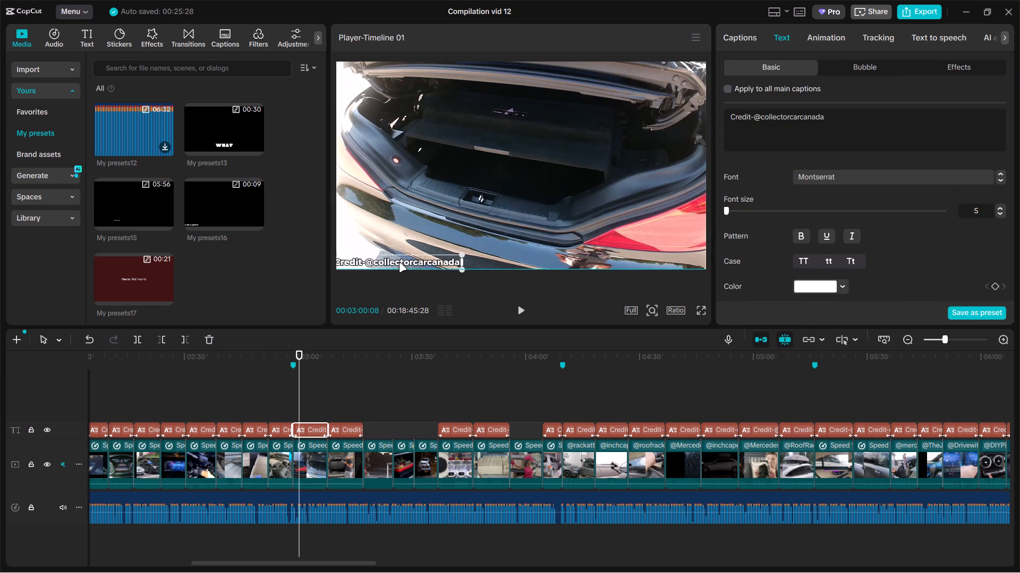
{"action": "left_click_drag", "start_coordinate": [399, 263], "coordinate": [403, 263]}
Reposition the credit caption at 3:12 so its full text fits in the bottom-left corner of the video frame.
{"action": "left_click", "coordinate": [336, 387]}
{"action": "left_click", "coordinate": [346, 400]}
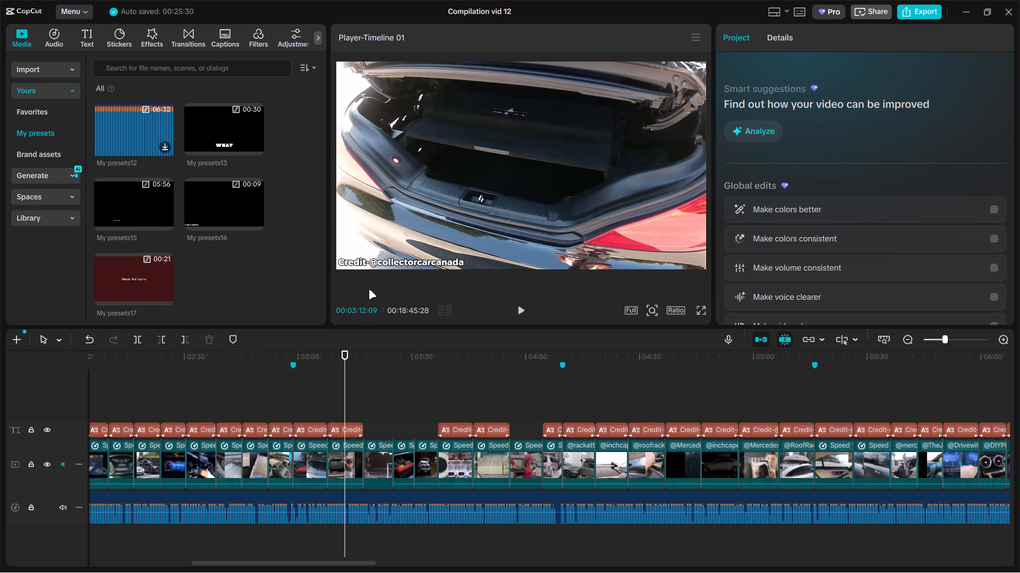
{"action": "left_click_drag", "start_coordinate": [382, 267], "coordinate": [405, 268]}
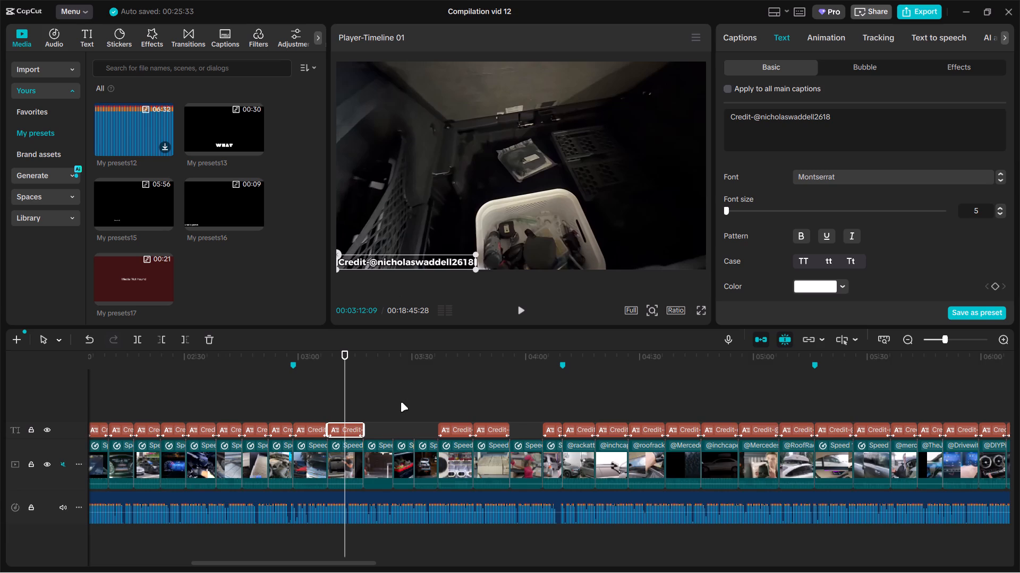
{"action": "scroll", "coordinate": [406, 402], "scroll_direction": "down", "scroll_amount": 4, "text": "ctrl"}
{"action": "left_click", "coordinate": [421, 402]}
{"action": "left_click_drag", "start_coordinate": [373, 255], "coordinate": [389, 254]}
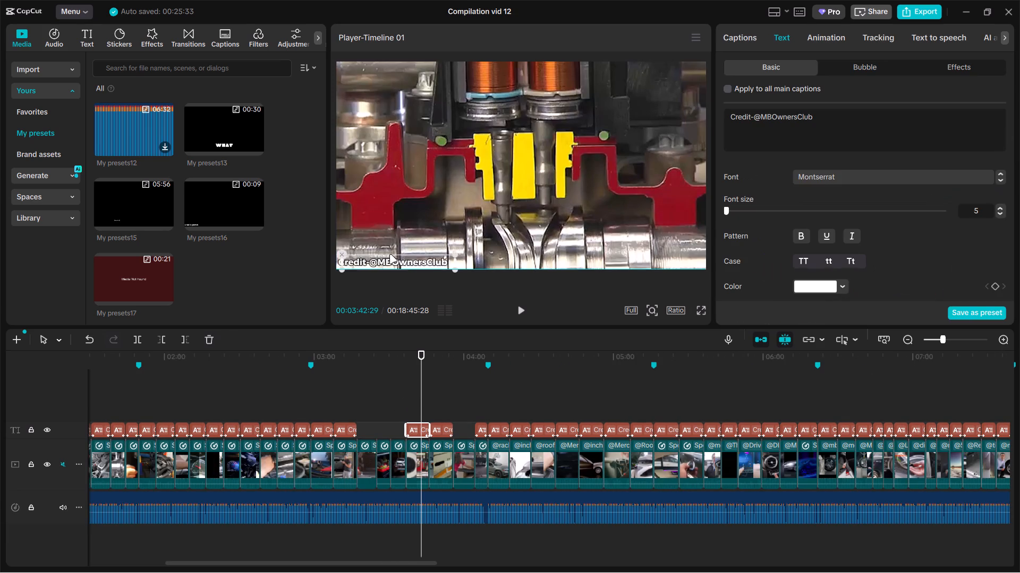
{"action": "left_click_drag", "start_coordinate": [389, 254], "coordinate": [382, 256]}
{"action": "left_click", "coordinate": [437, 394]}
{"action": "left_click_drag", "start_coordinate": [390, 263], "coordinate": [401, 260]}
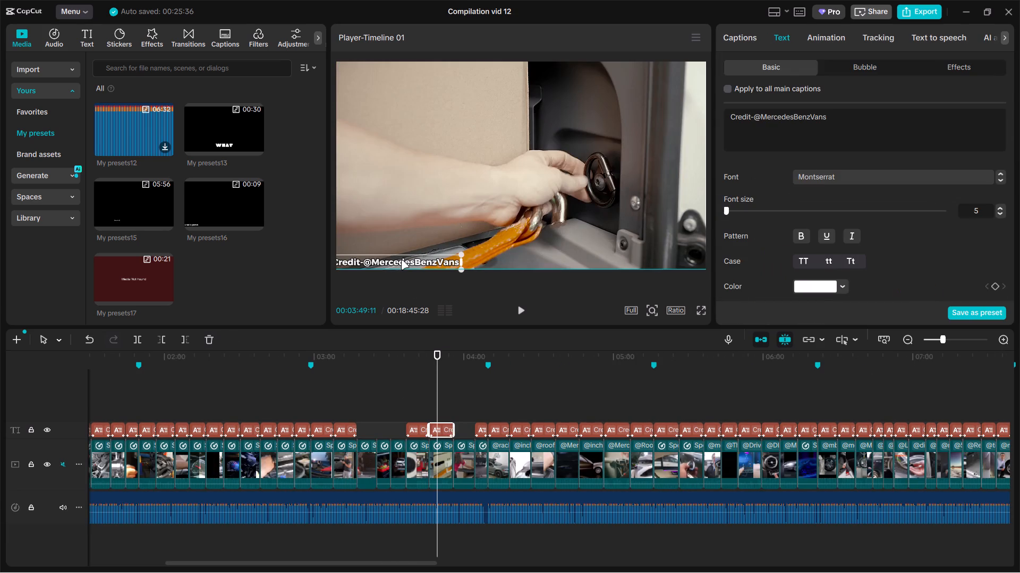
{"action": "left_click_drag", "start_coordinate": [401, 260], "coordinate": [409, 260]}
{"action": "left_click", "coordinate": [481, 402]}
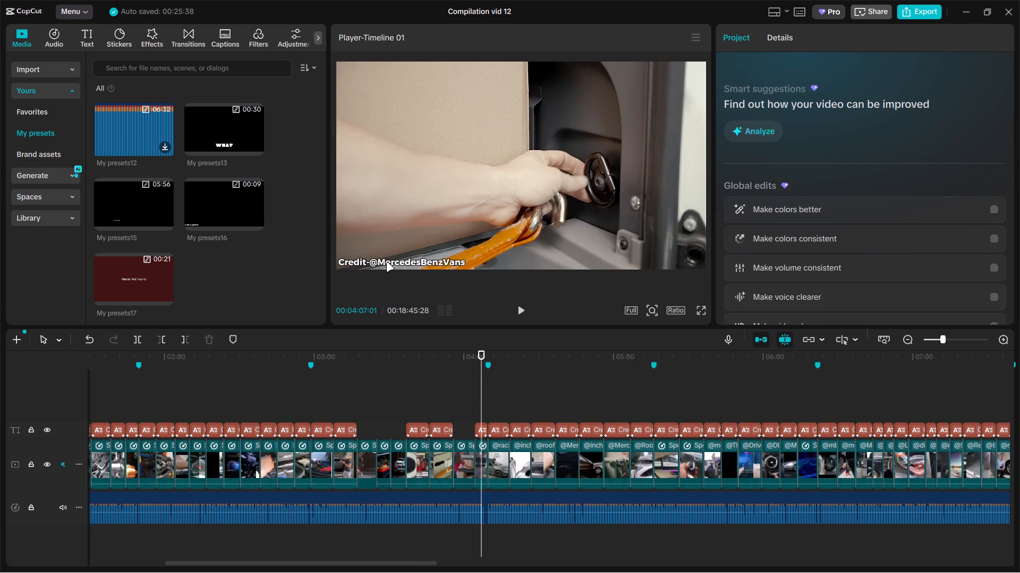
{"action": "left_click_drag", "start_coordinate": [386, 262], "coordinate": [403, 259]}
{"action": "left_click", "coordinate": [499, 397]}
{"action": "left_click", "coordinate": [381, 264]}
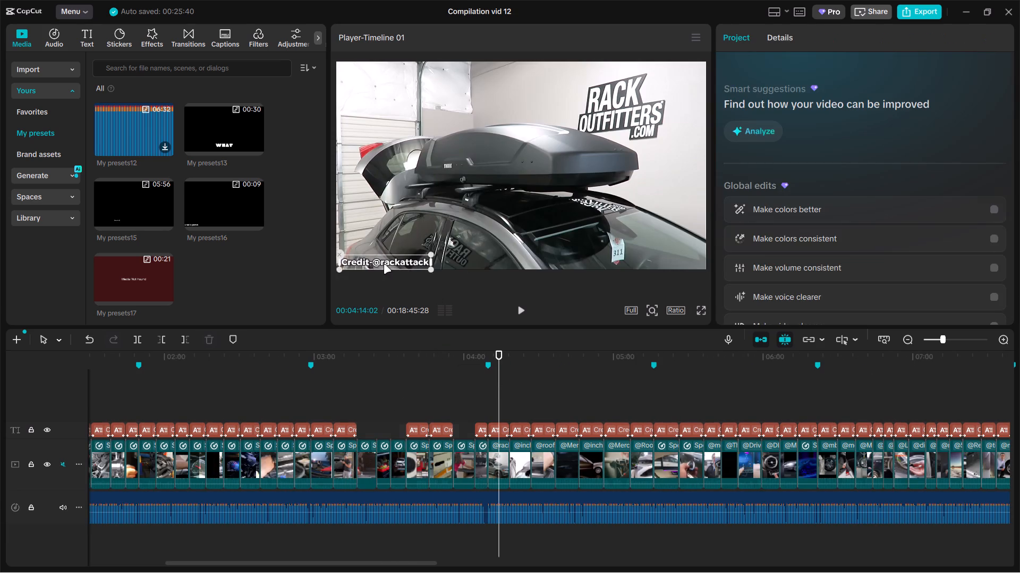
{"action": "left_click", "coordinate": [517, 403]}
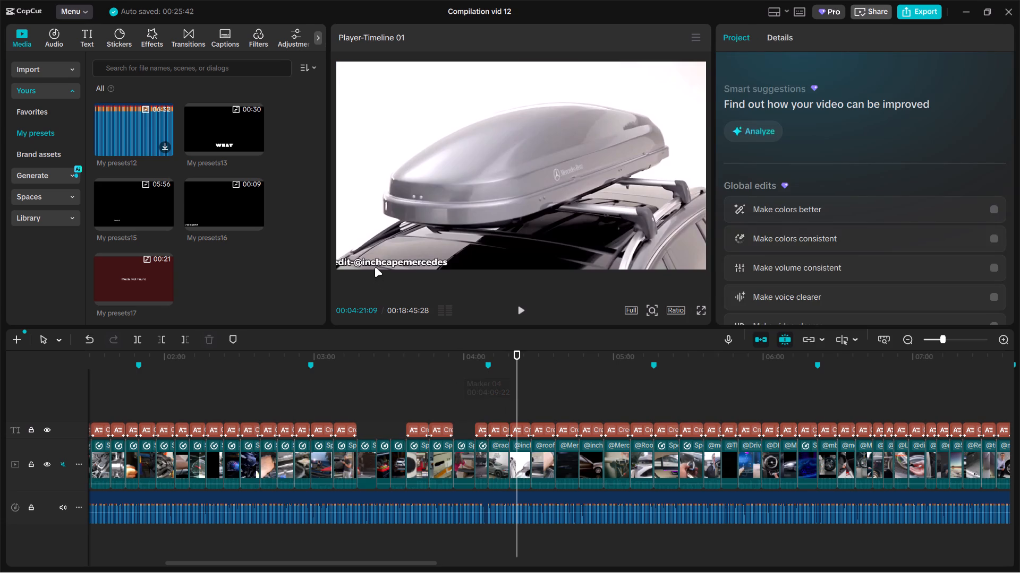
{"action": "left_click_drag", "start_coordinate": [375, 265], "coordinate": [388, 266]}
{"action": "left_click_drag", "start_coordinate": [532, 400], "coordinate": [538, 400]}
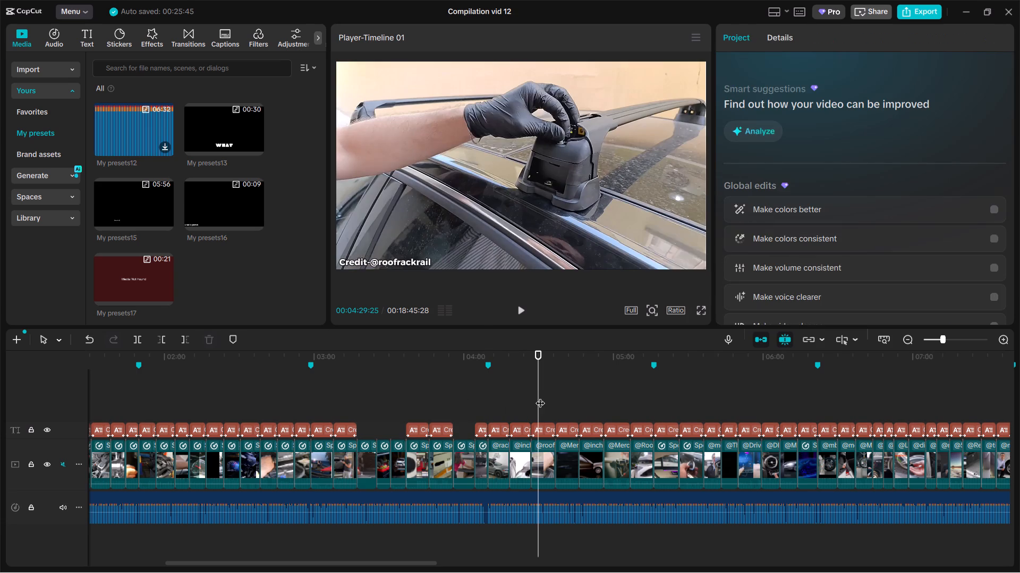
{"action": "left_click", "coordinate": [364, 259]}
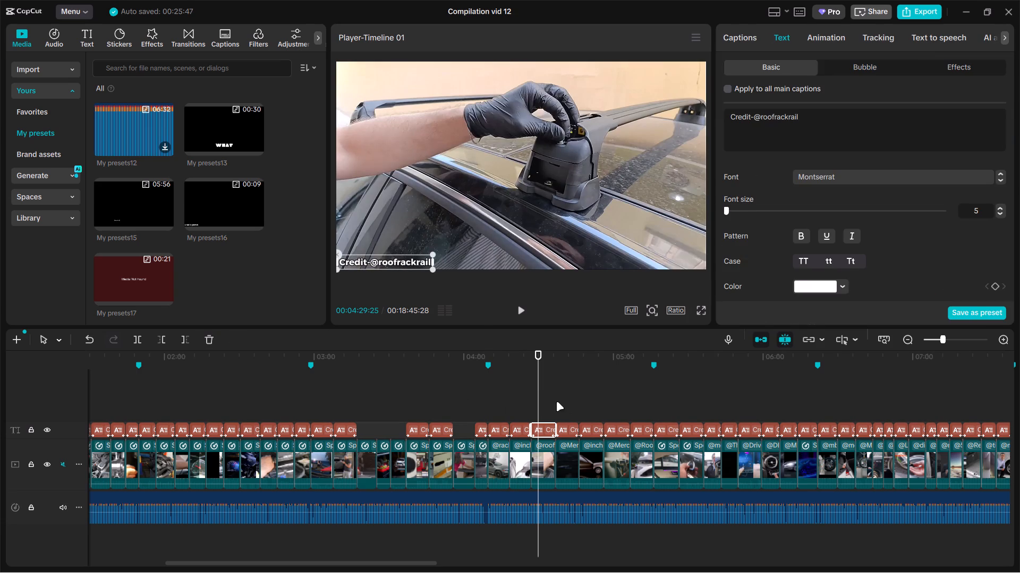
{"action": "left_click", "coordinate": [555, 401]}
{"action": "left_click", "coordinate": [570, 407]}
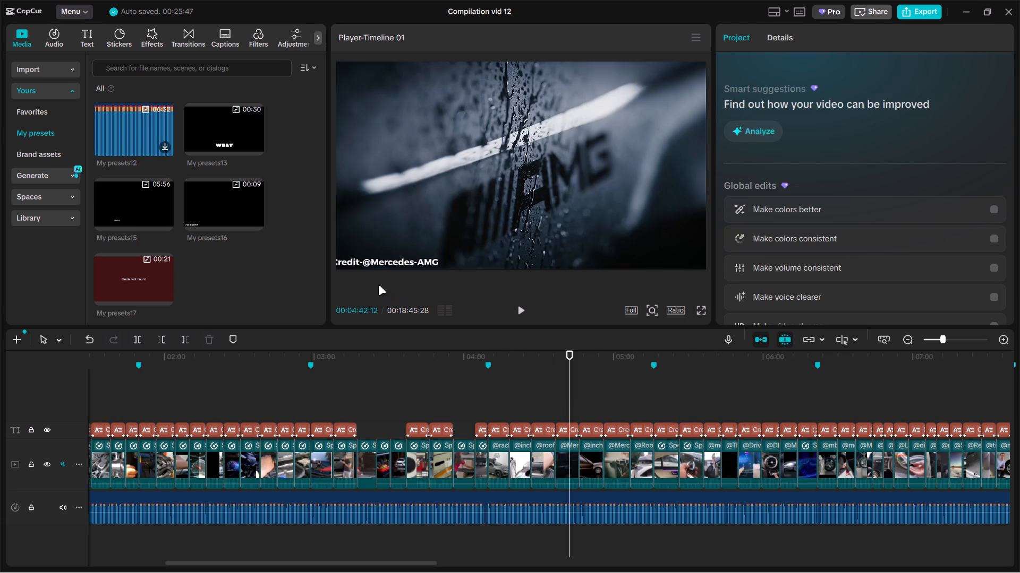
{"action": "left_click_drag", "start_coordinate": [371, 268], "coordinate": [380, 265]}
{"action": "left_click_drag", "start_coordinate": [499, 433], "coordinate": [367, 411]}
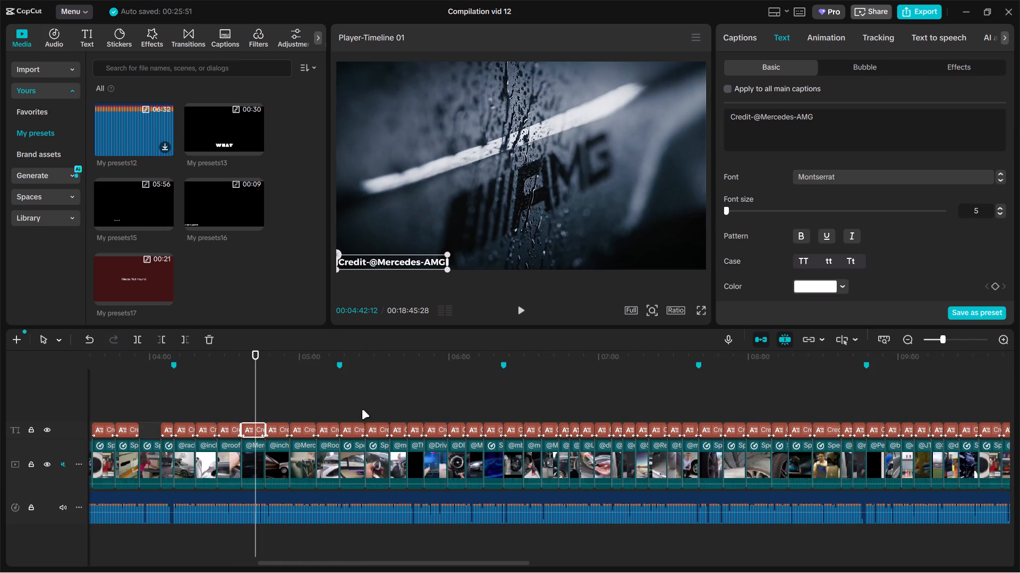
{"action": "left_click", "coordinate": [272, 401]}
{"action": "left_click_drag", "start_coordinate": [361, 268], "coordinate": [370, 264]}
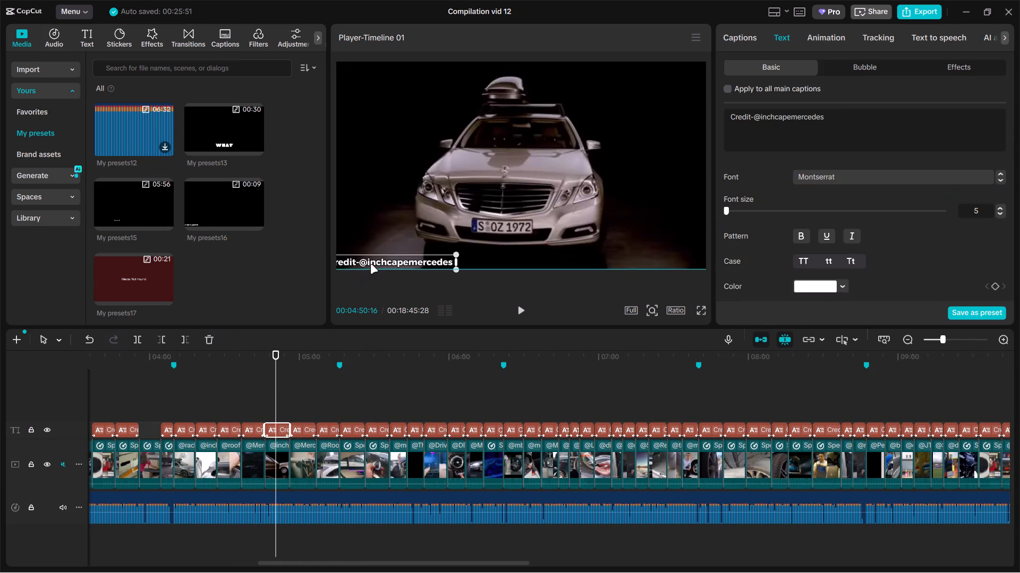
{"action": "left_click_drag", "start_coordinate": [370, 264], "coordinate": [378, 265]}
{"action": "left_click", "coordinate": [304, 394]}
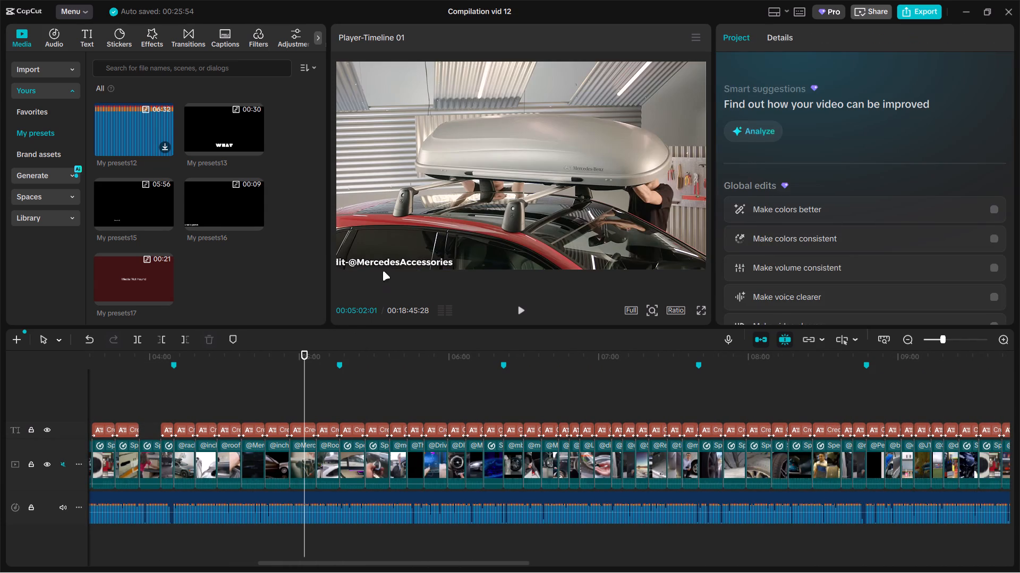
{"action": "left_click_drag", "start_coordinate": [378, 267], "coordinate": [401, 264]}
{"action": "left_click", "coordinate": [330, 396]}
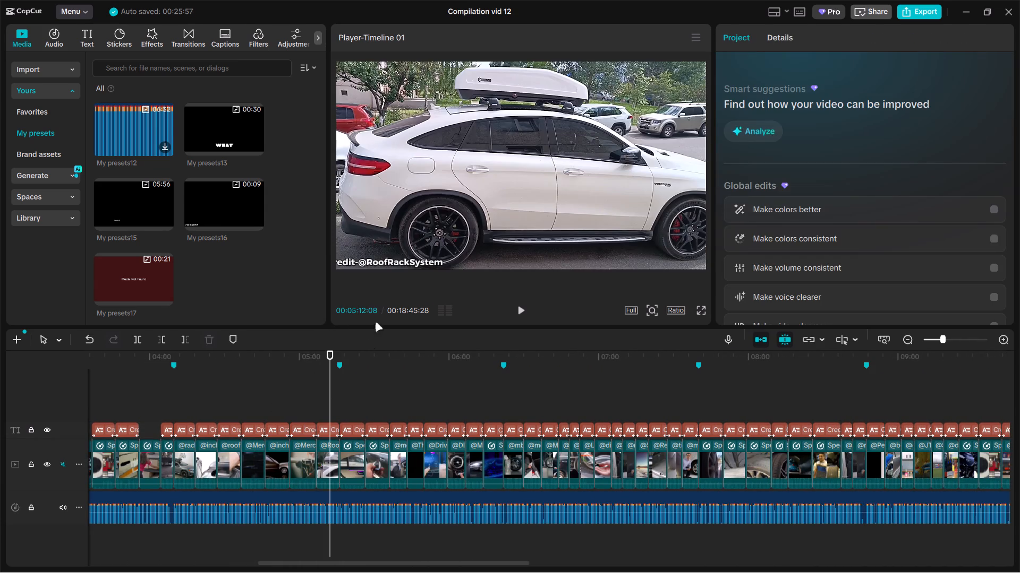
{"action": "left_click_drag", "start_coordinate": [375, 259], "coordinate": [387, 256]}
{"action": "left_click", "coordinate": [347, 396]}
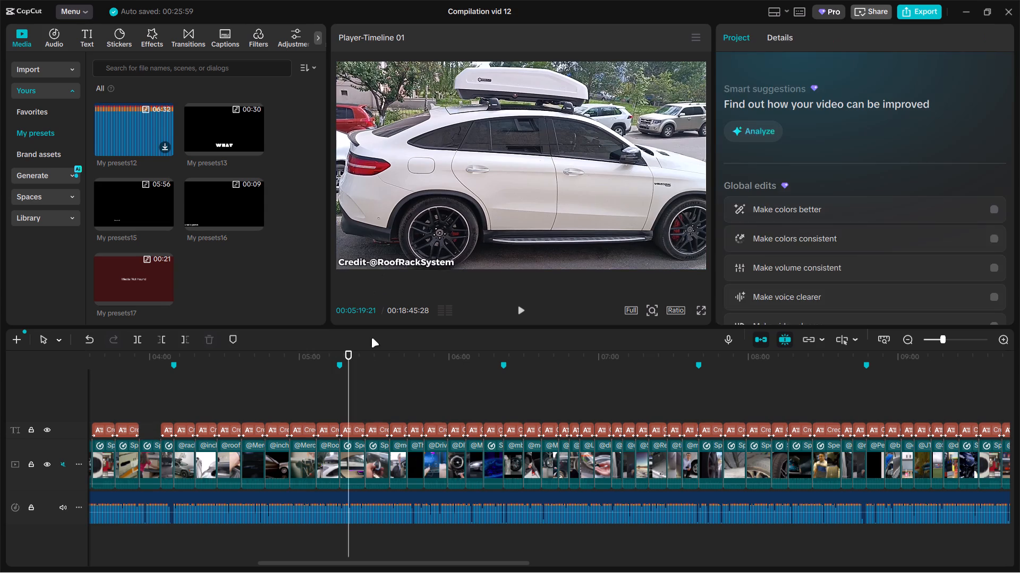
{"action": "left_click", "coordinate": [373, 259]}
{"action": "left_click", "coordinate": [375, 391]}
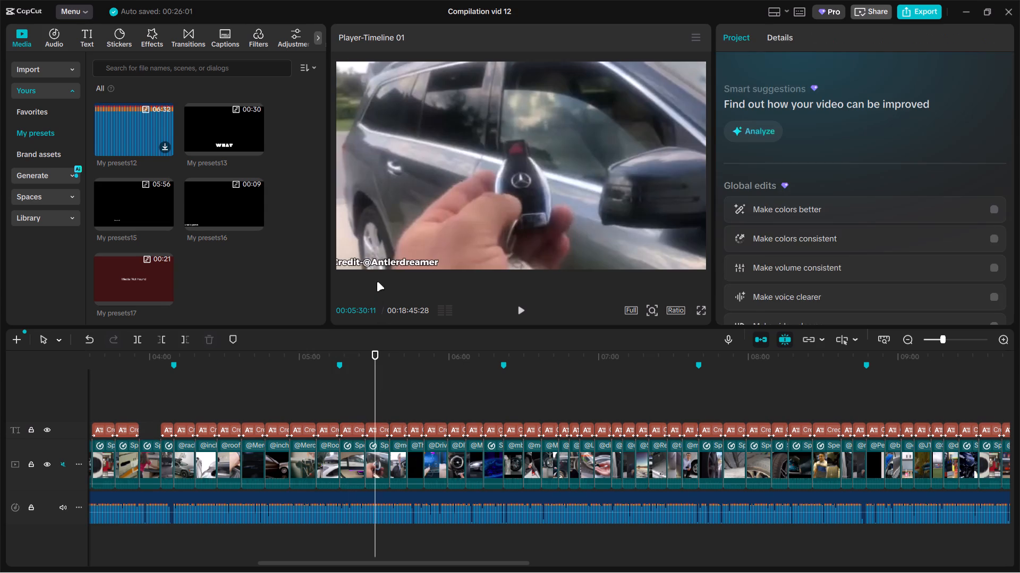
{"action": "left_click_drag", "start_coordinate": [375, 267], "coordinate": [385, 265]}
{"action": "left_click", "coordinate": [410, 380]}
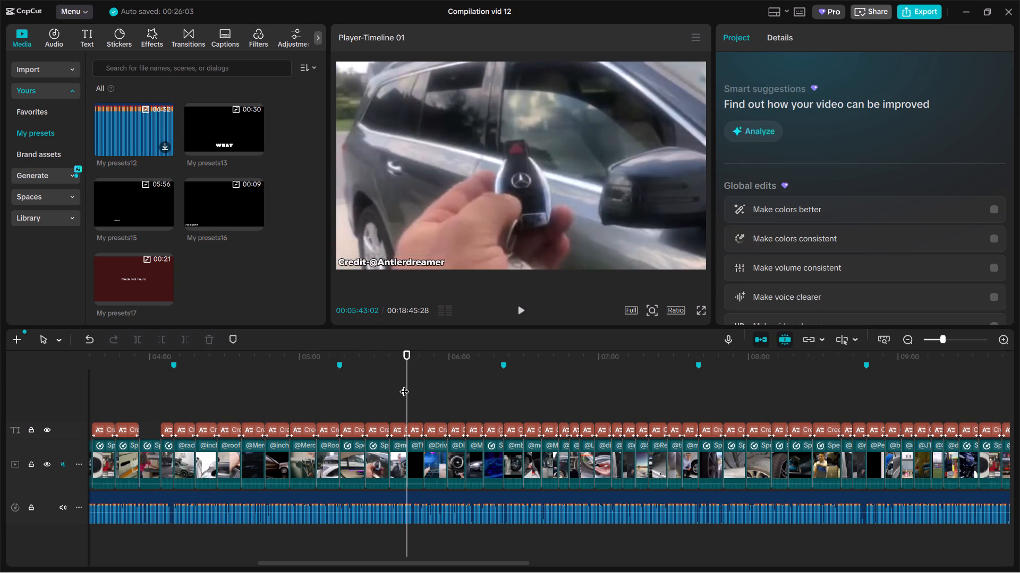
{"action": "left_click", "coordinate": [404, 386]}
{"action": "left_click_drag", "start_coordinate": [407, 386], "coordinate": [398, 393]}
{"action": "left_click_drag", "start_coordinate": [376, 262], "coordinate": [393, 259]}
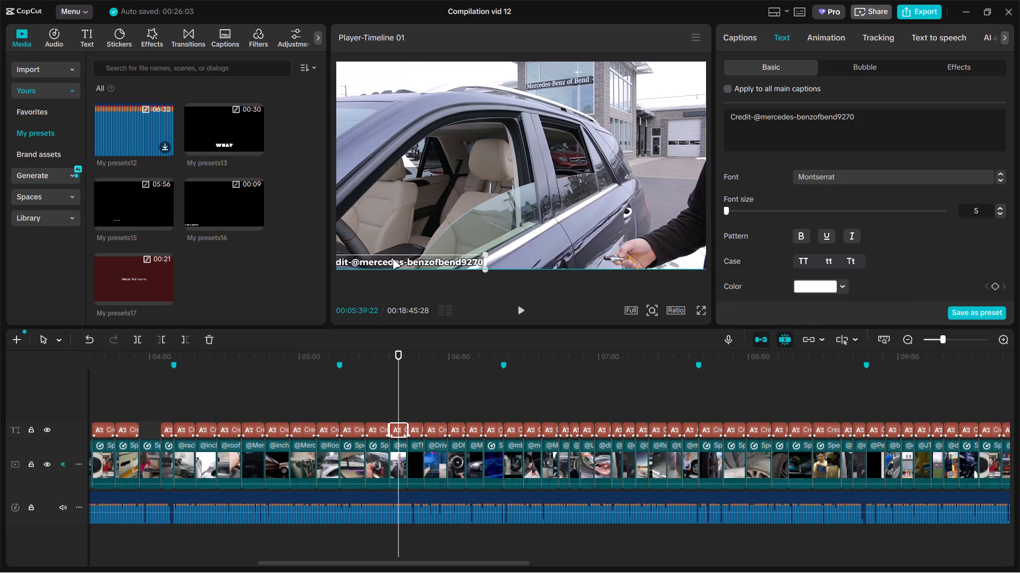
{"action": "left_click_drag", "start_coordinate": [393, 259], "coordinate": [411, 261]}
{"action": "left_click", "coordinate": [419, 389]}
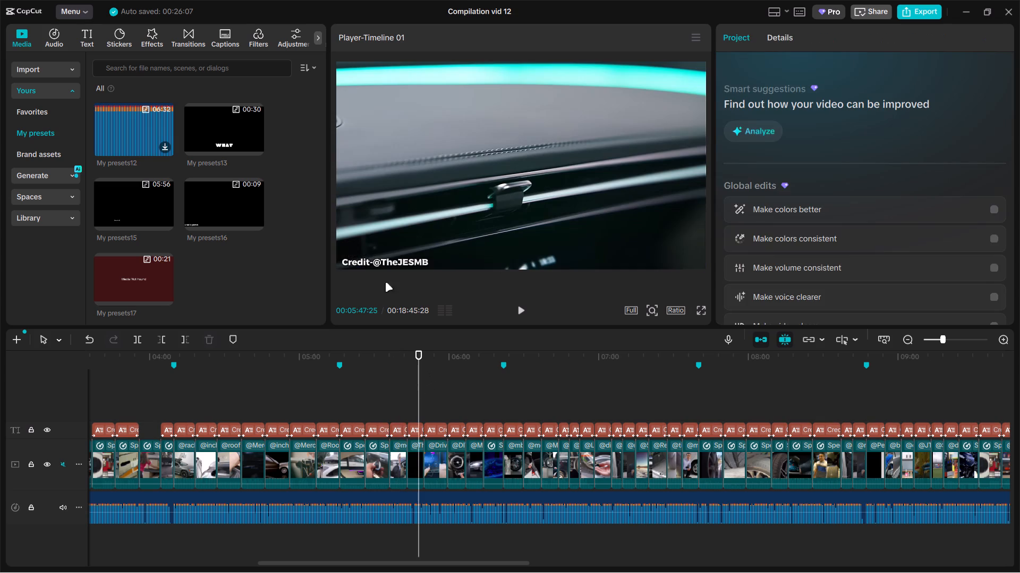
{"action": "left_click", "coordinate": [372, 267]}
{"action": "left_click", "coordinate": [433, 388]}
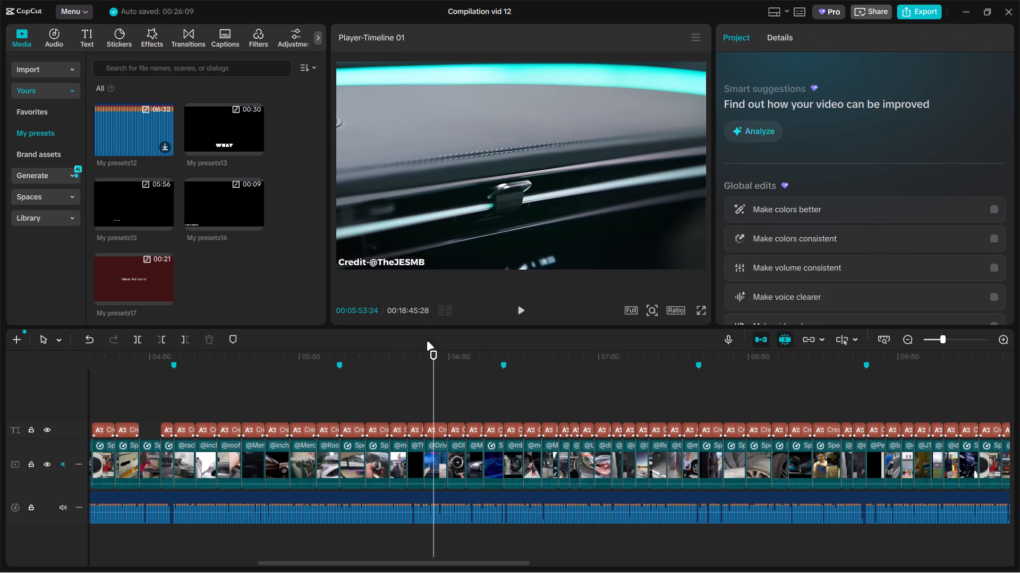
{"action": "left_click_drag", "start_coordinate": [360, 260], "coordinate": [372, 259]}
{"action": "left_click", "coordinate": [457, 388]}
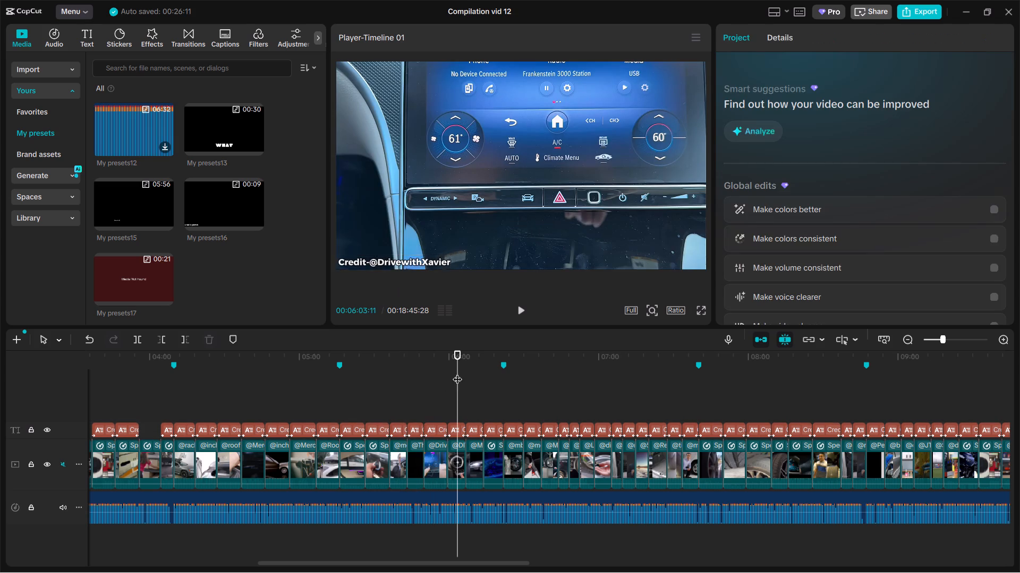
{"action": "left_click_drag", "start_coordinate": [368, 261], "coordinate": [359, 258]}
{"action": "left_click", "coordinate": [472, 394]}
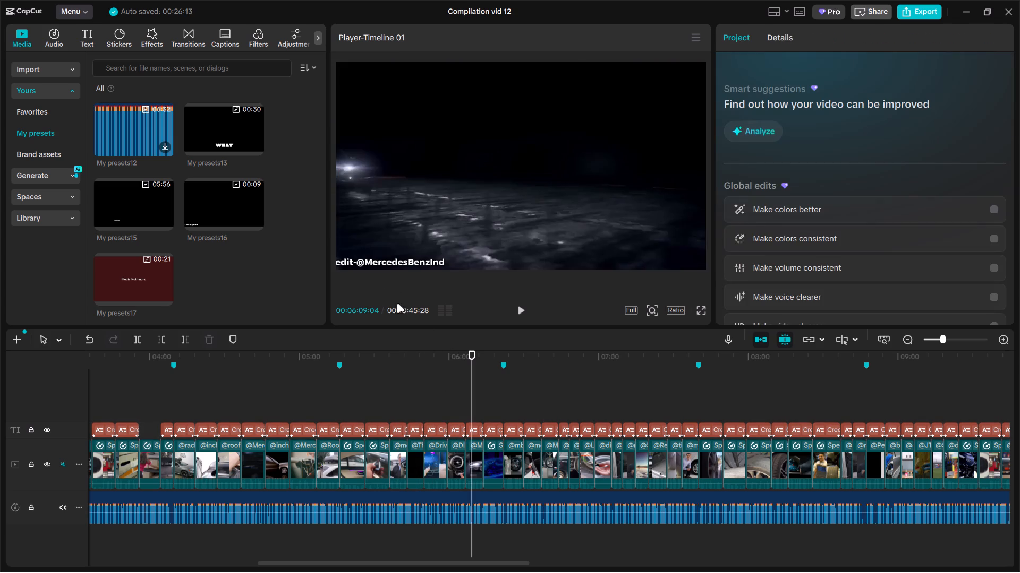
{"action": "left_click_drag", "start_coordinate": [363, 264], "coordinate": [373, 262]}
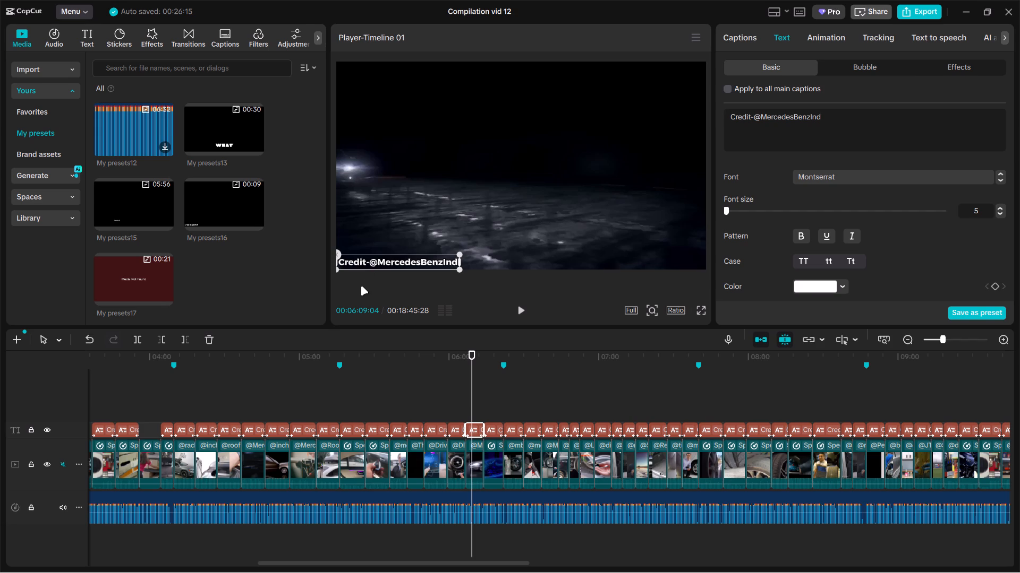
{"action": "left_click", "coordinate": [490, 399]}
{"action": "left_click", "coordinate": [386, 256]}
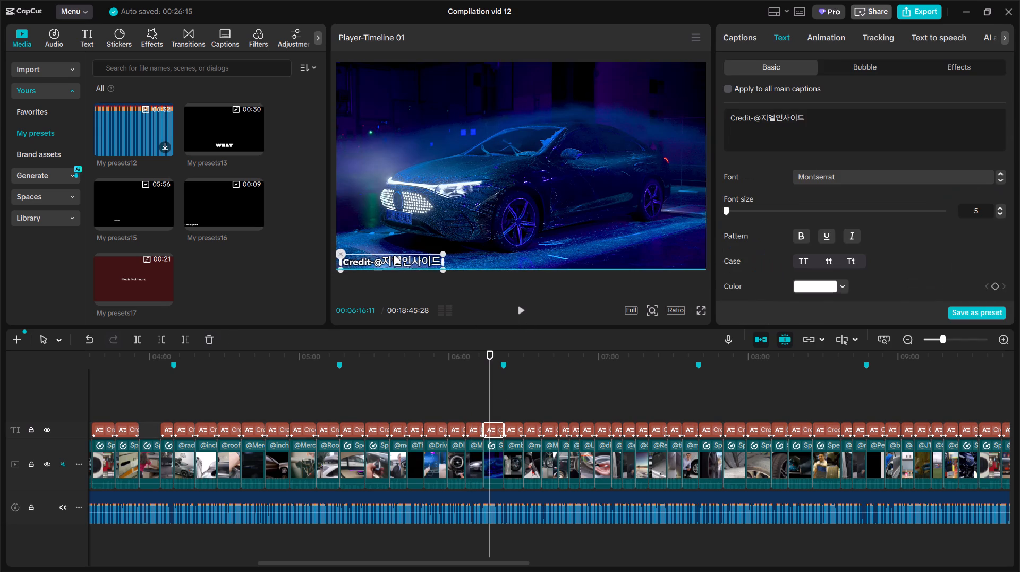
{"action": "left_click", "coordinate": [511, 394]}
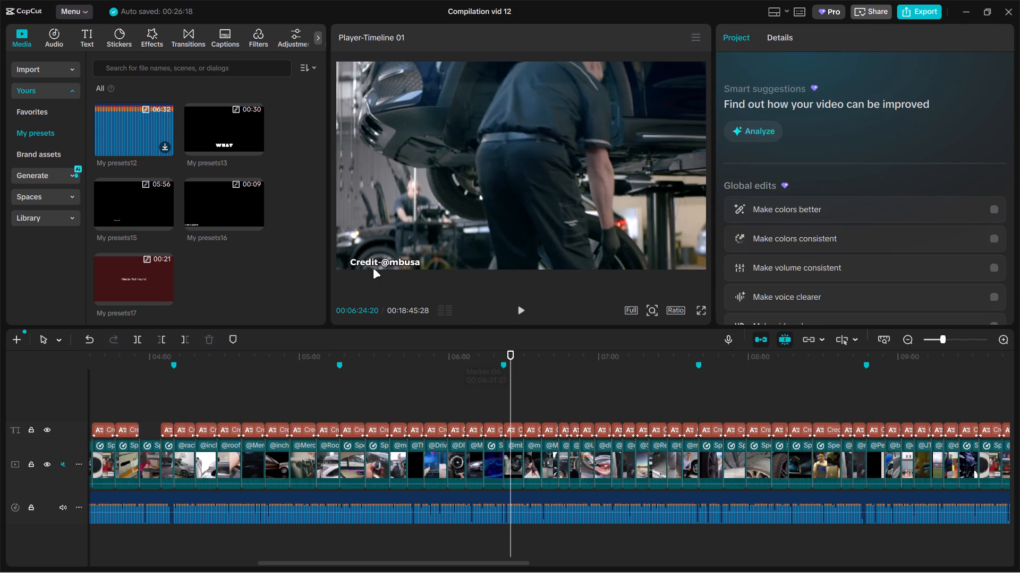
{"action": "left_click_drag", "start_coordinate": [373, 262], "coordinate": [359, 260]}
{"action": "left_click", "coordinate": [531, 389]}
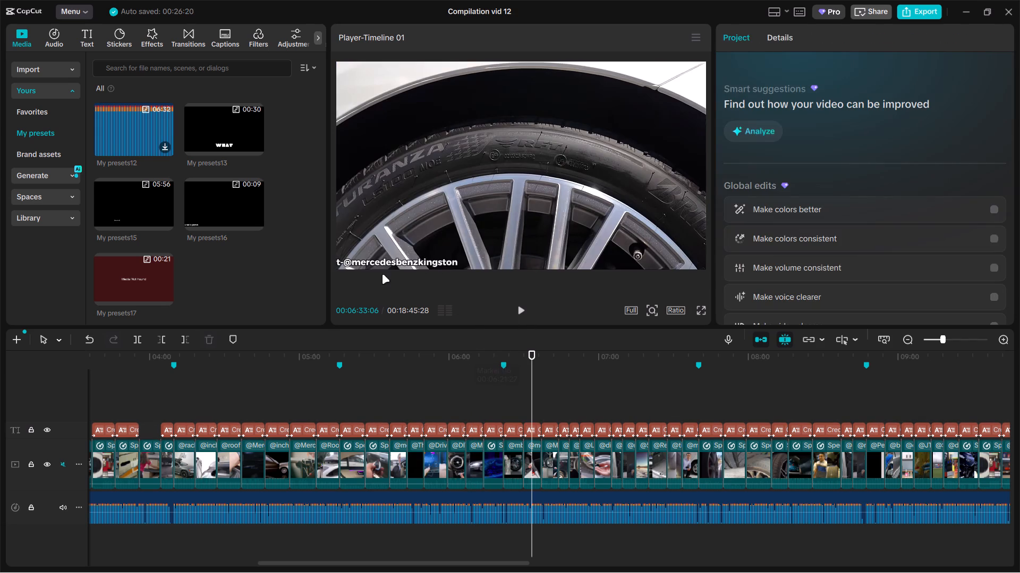
{"action": "left_click_drag", "start_coordinate": [375, 266], "coordinate": [402, 264]}
{"action": "left_click", "coordinate": [545, 393]}
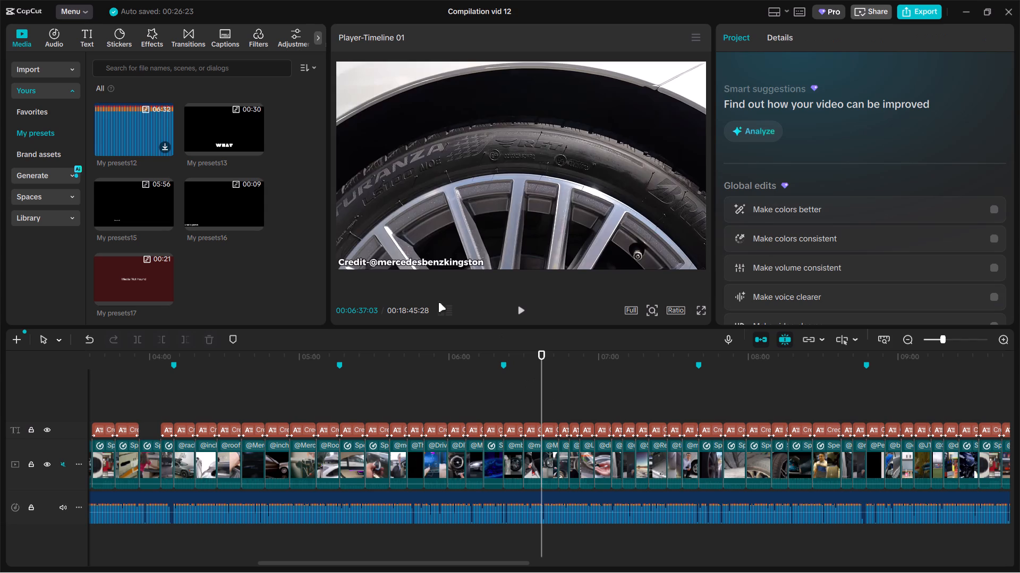
{"action": "left_click", "coordinate": [589, 410]}
{"action": "left_click_drag", "start_coordinate": [549, 399], "coordinate": [542, 400]}
{"action": "left_click_drag", "start_coordinate": [537, 400], "coordinate": [511, 400]}
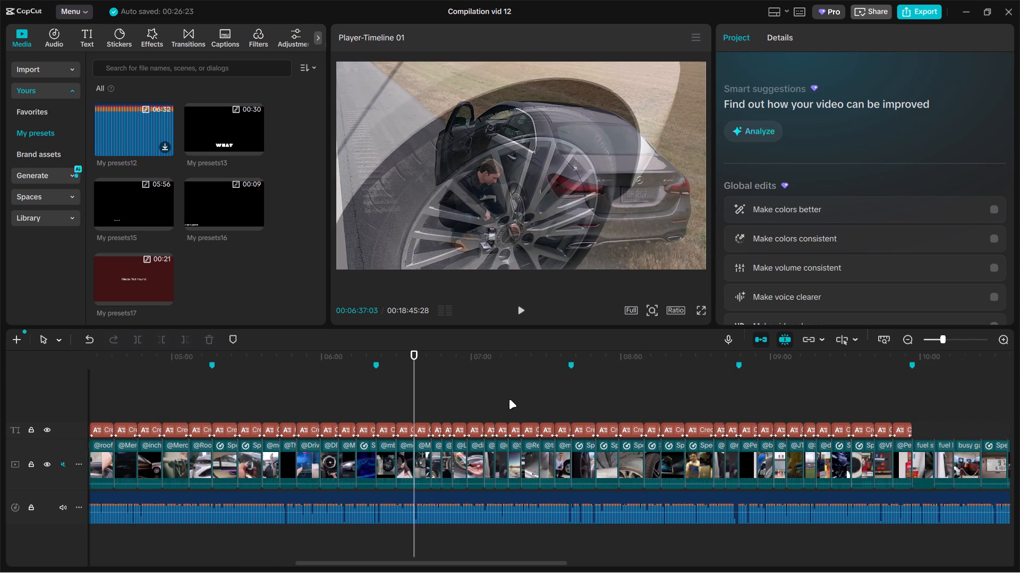
{"action": "left_click", "coordinate": [509, 400]}
{"action": "left_click_drag", "start_coordinate": [492, 404], "coordinate": [486, 405]}
{"action": "left_click", "coordinate": [204, 401]}
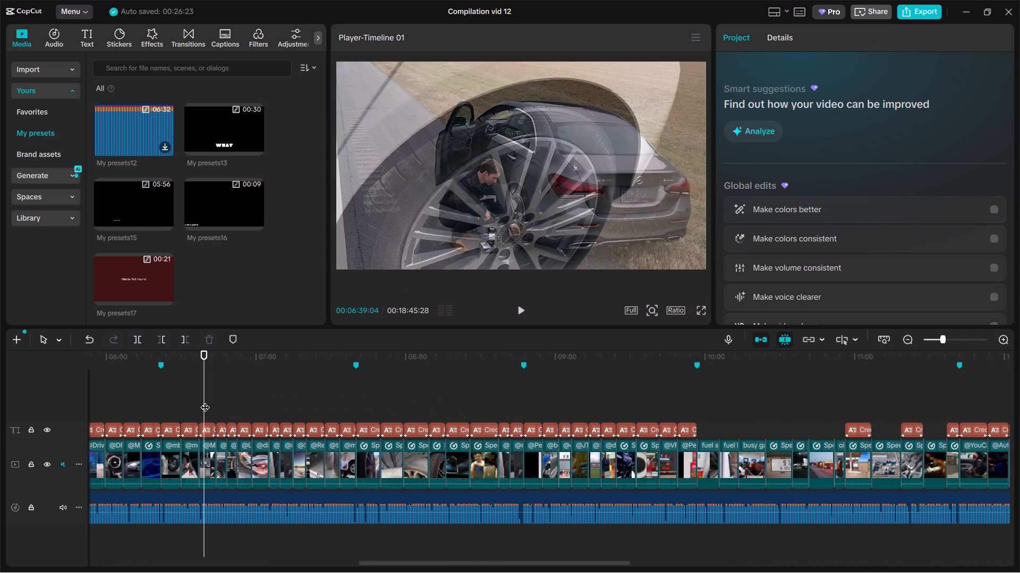
{"action": "left_click_drag", "start_coordinate": [371, 258], "coordinate": [397, 255]}
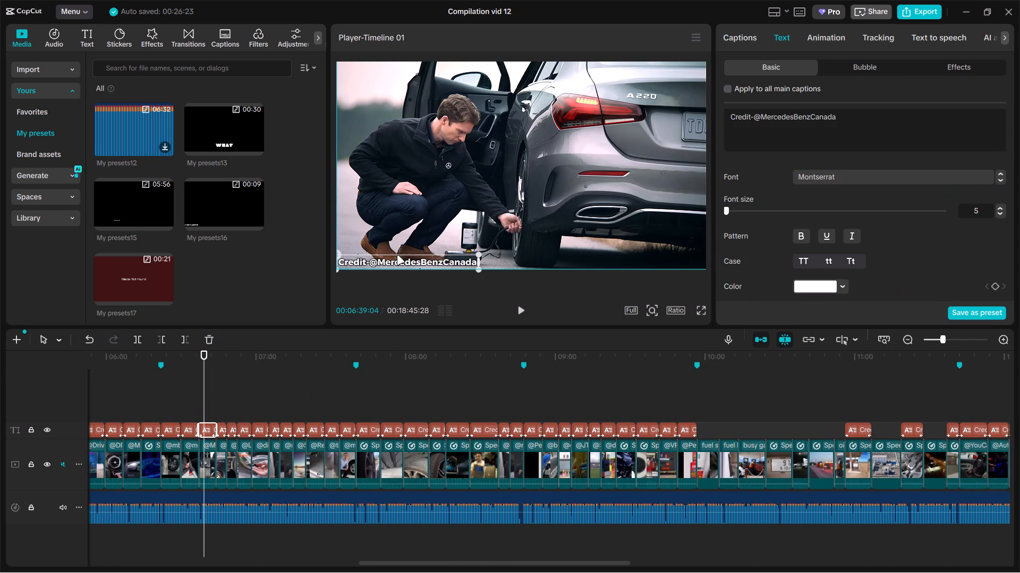
{"action": "left_click_drag", "start_coordinate": [397, 255], "coordinate": [394, 256]}
{"action": "left_click", "coordinate": [225, 397]}
{"action": "left_click", "coordinate": [224, 398]}
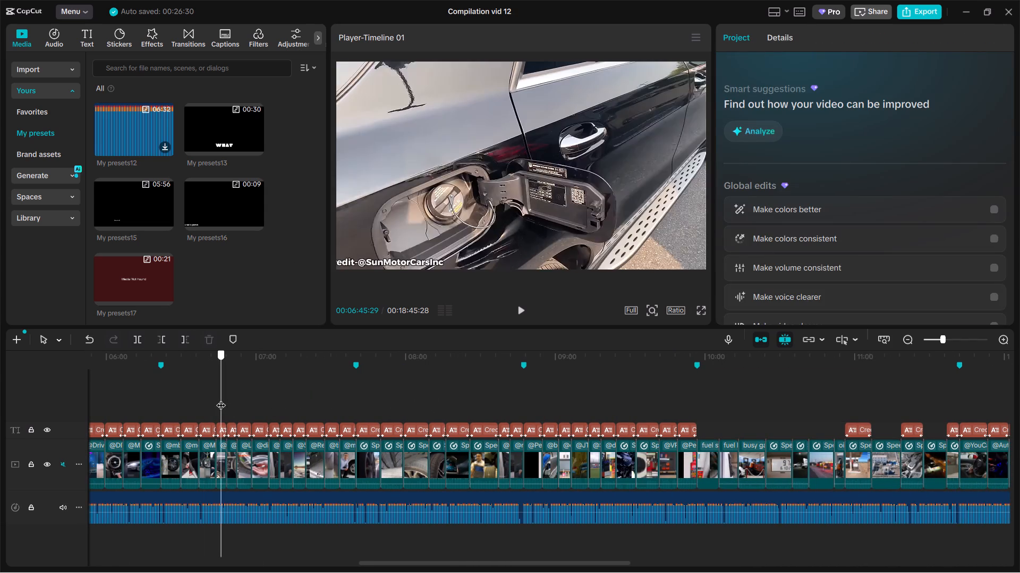
{"action": "left_click_drag", "start_coordinate": [370, 263], "coordinate": [384, 259]}
{"action": "left_click", "coordinate": [234, 402]}
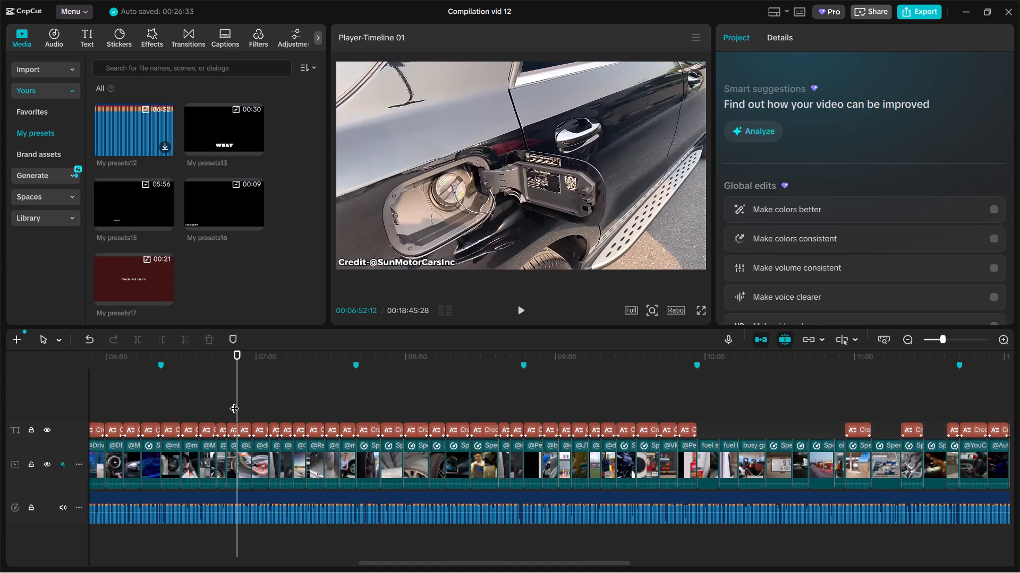
{"action": "left_click_drag", "start_coordinate": [241, 388], "coordinate": [232, 392]}
{"action": "left_click_drag", "start_coordinate": [375, 264], "coordinate": [375, 264]}
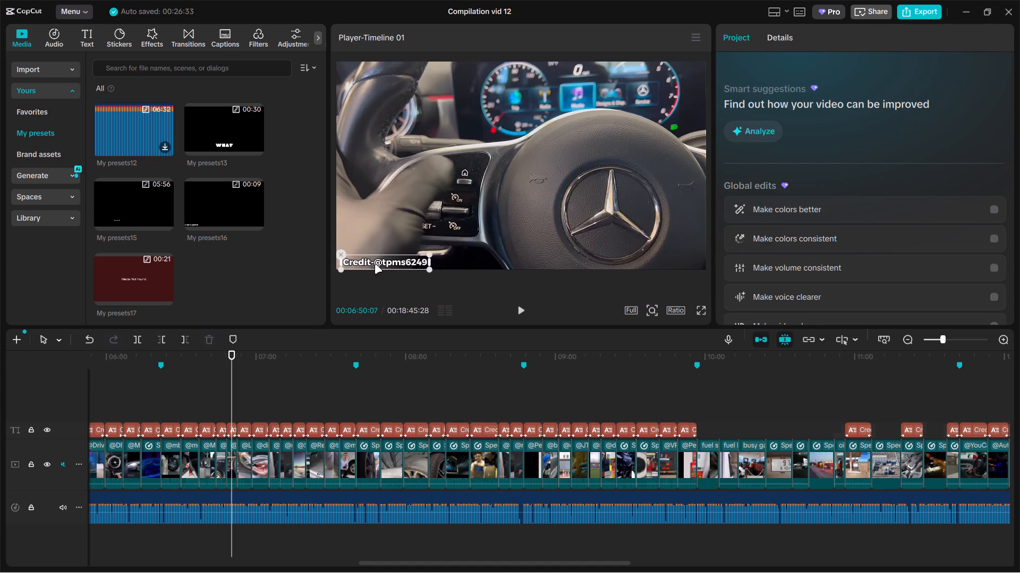
{"action": "left_click_drag", "start_coordinate": [375, 264], "coordinate": [368, 266]}
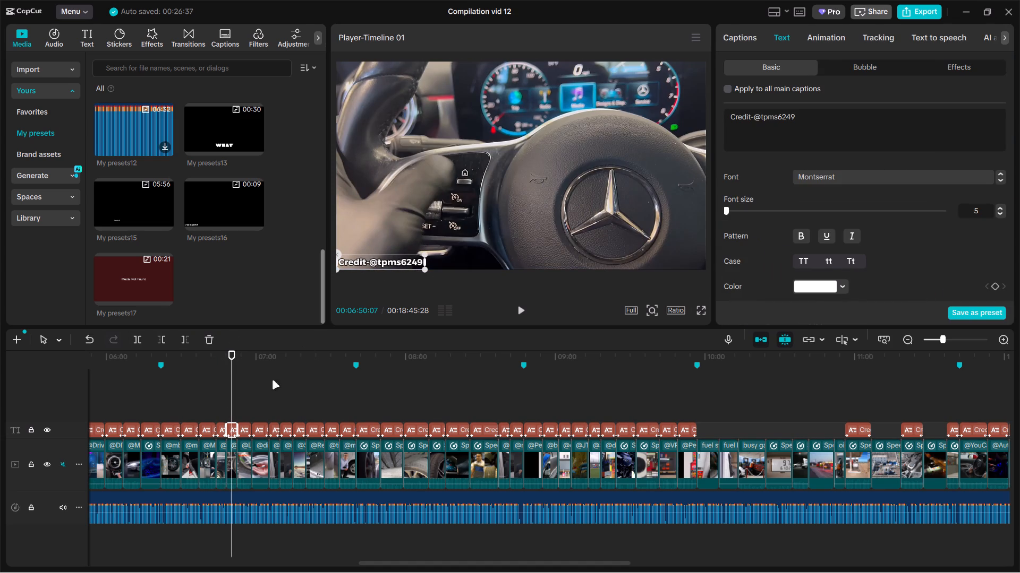
{"action": "left_click", "coordinate": [242, 400]}
{"action": "left_click_drag", "start_coordinate": [365, 259], "coordinate": [382, 257]}
{"action": "left_click", "coordinate": [260, 398]}
{"action": "left_click_drag", "start_coordinate": [370, 264], "coordinate": [365, 263]}
{"action": "left_click", "coordinate": [274, 396]}
{"action": "left_click_drag", "start_coordinate": [370, 259], "coordinate": [404, 258]}
{"action": "left_click", "coordinate": [282, 400]}
{"action": "left_click_drag", "start_coordinate": [283, 398], "coordinate": [290, 394]}
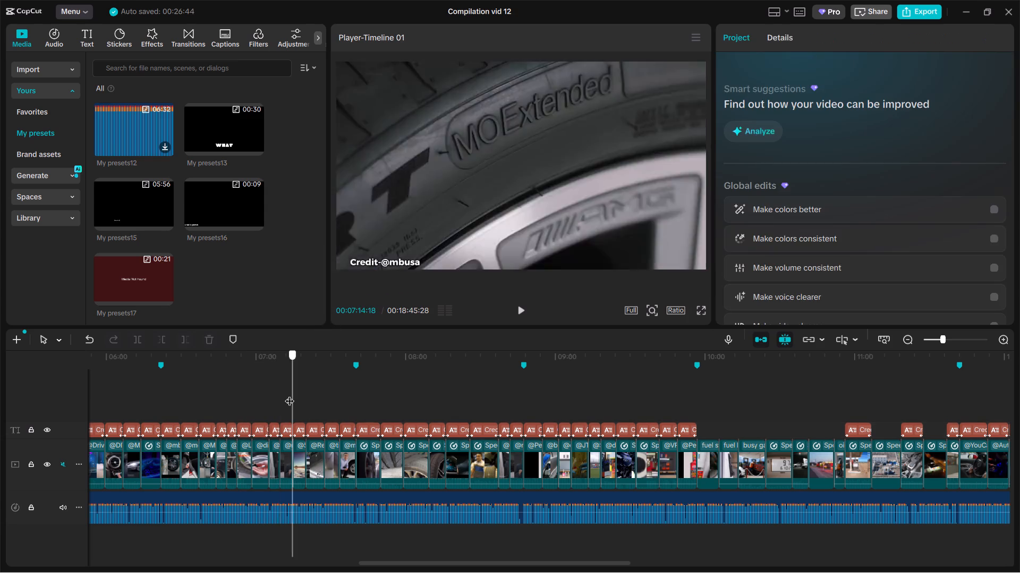
{"action": "left_click_drag", "start_coordinate": [290, 394], "coordinate": [290, 394]}
{"action": "left_click", "coordinate": [290, 390]}
{"action": "left_click_drag", "start_coordinate": [374, 262], "coordinate": [364, 261]}
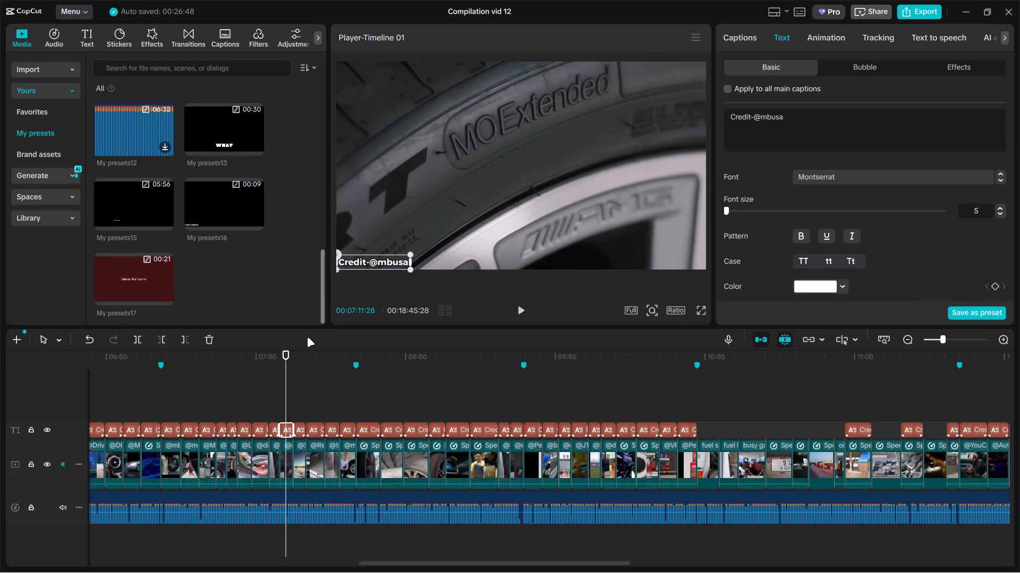
{"action": "left_click", "coordinate": [296, 386]}
{"action": "left_click_drag", "start_coordinate": [296, 386], "coordinate": [301, 385]}
{"action": "left_click_drag", "start_coordinate": [369, 268], "coordinate": [378, 266]}
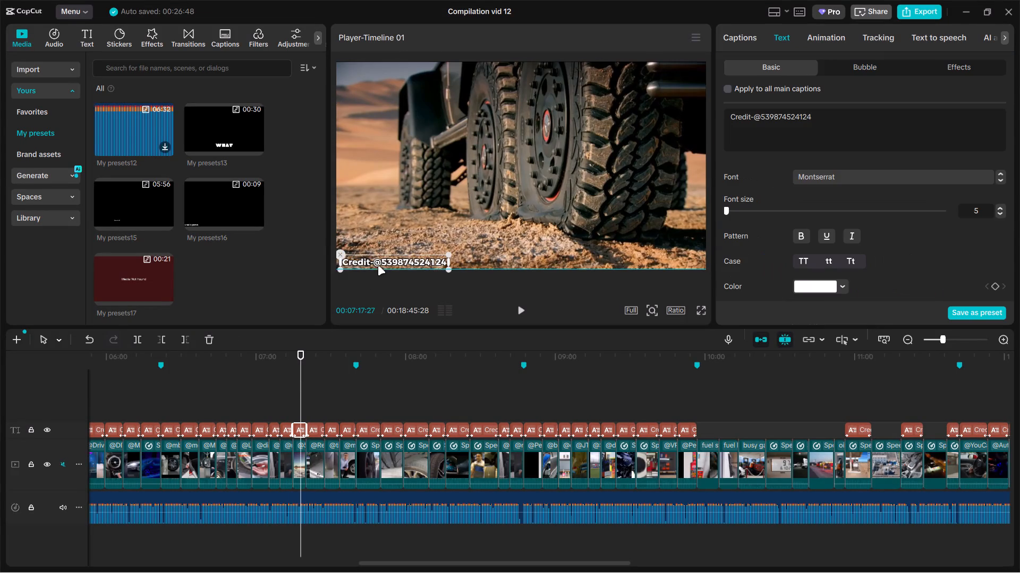
{"action": "left_click_drag", "start_coordinate": [378, 266], "coordinate": [376, 266]}
{"action": "left_click", "coordinate": [312, 388]}
{"action": "left_click_drag", "start_coordinate": [370, 265], "coordinate": [377, 264]}
{"action": "left_click", "coordinate": [333, 378]}
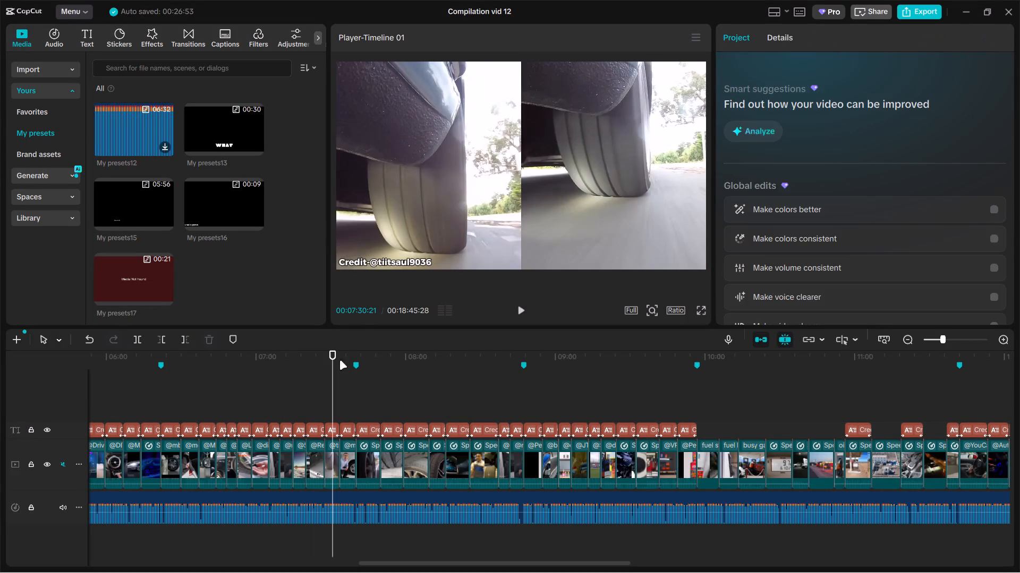
{"action": "left_click", "coordinate": [380, 263]}
{"action": "left_click", "coordinate": [343, 388]}
{"action": "left_click_drag", "start_coordinate": [343, 388], "coordinate": [348, 385]}
{"action": "left_click_drag", "start_coordinate": [362, 262], "coordinate": [351, 261]}
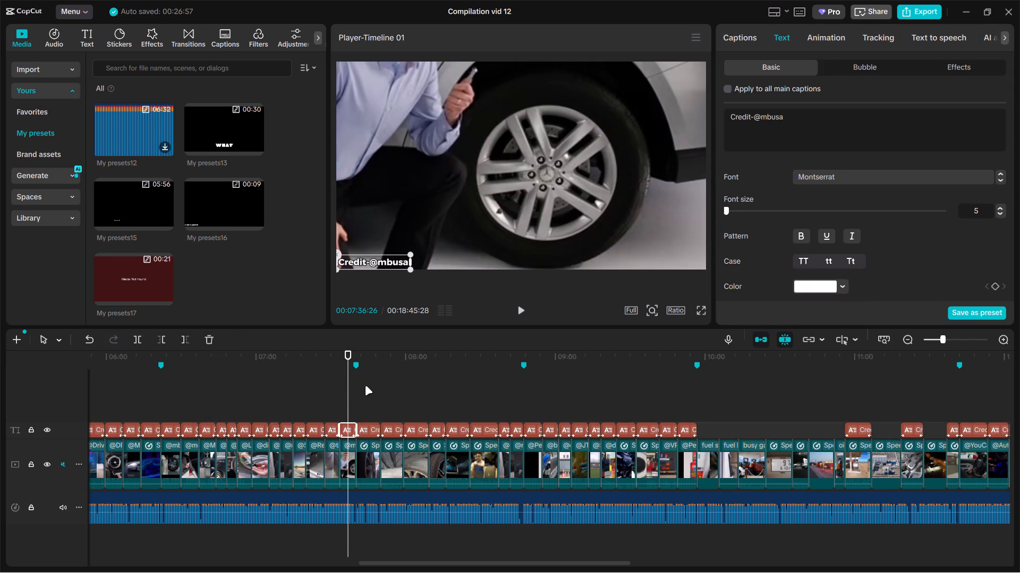
{"action": "left_click", "coordinate": [365, 386]}
{"action": "left_click_drag", "start_coordinate": [373, 261], "coordinate": [397, 259]}
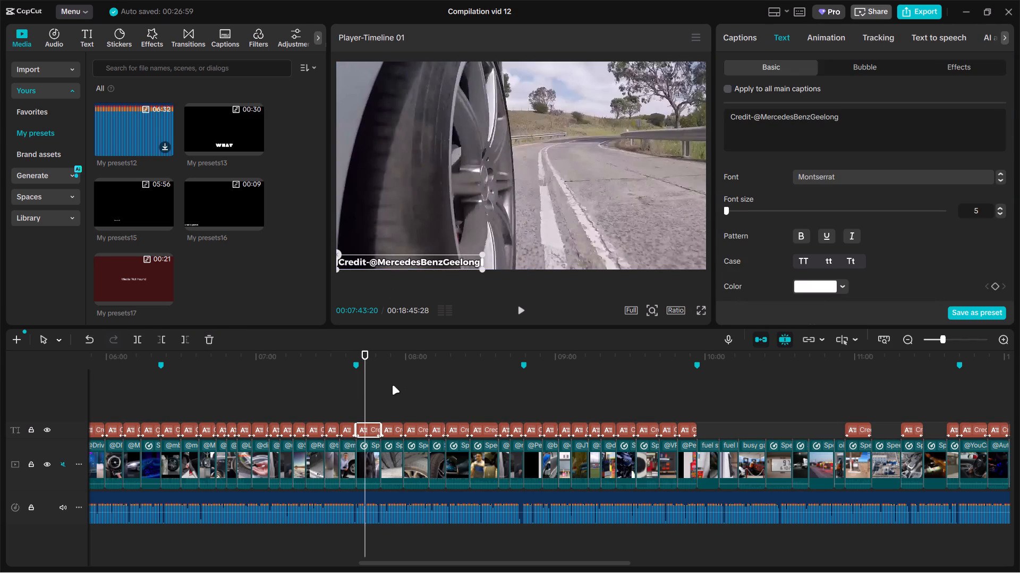
{"action": "left_click", "coordinate": [389, 388]}
{"action": "left_click_drag", "start_coordinate": [380, 263], "coordinate": [411, 266]}
{"action": "left_click", "coordinate": [415, 397]}
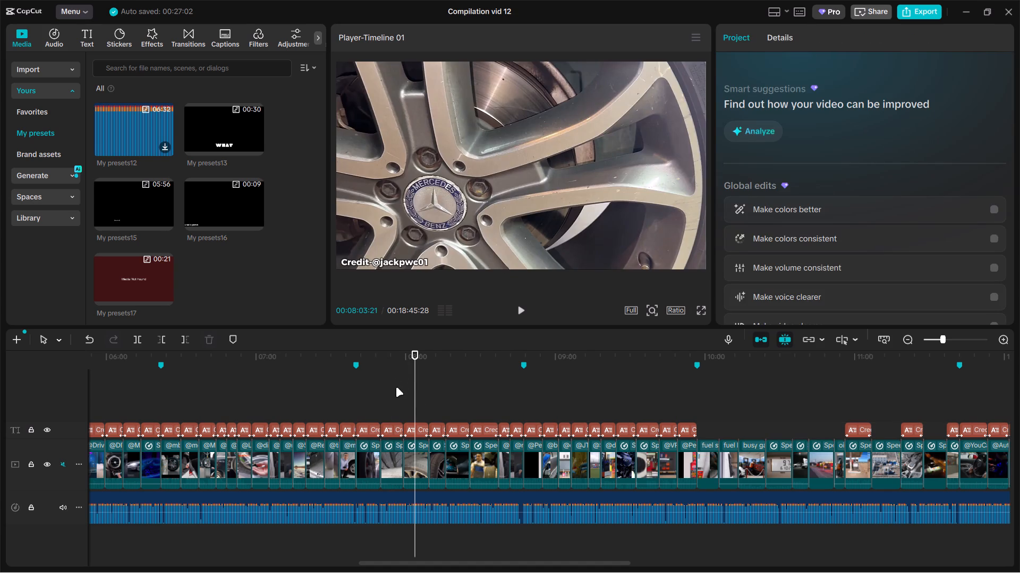
{"action": "left_click", "coordinate": [396, 387]}
{"action": "left_click", "coordinate": [381, 264]}
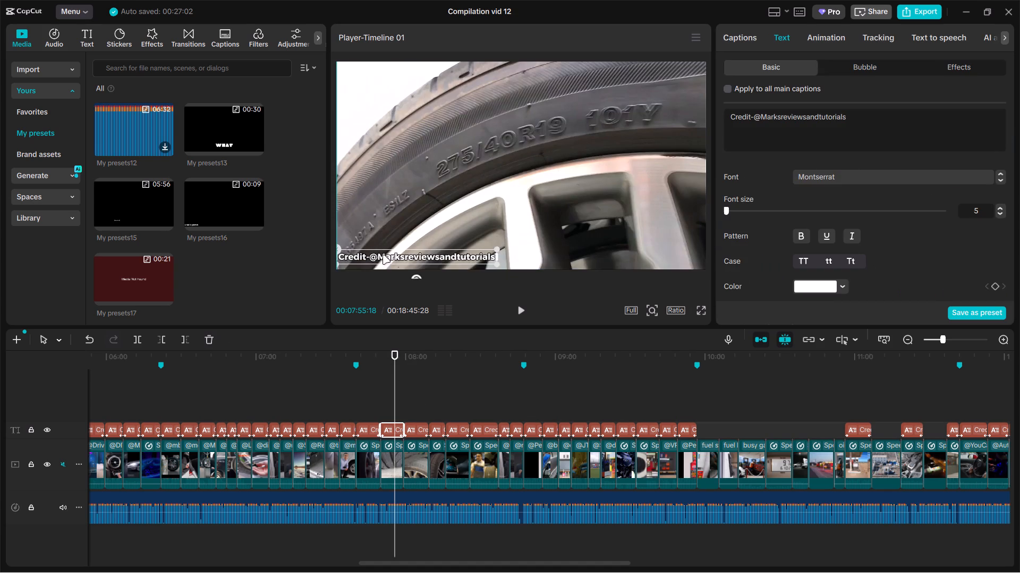
{"action": "left_click", "coordinate": [411, 393]}
{"action": "left_click", "coordinate": [369, 256]}
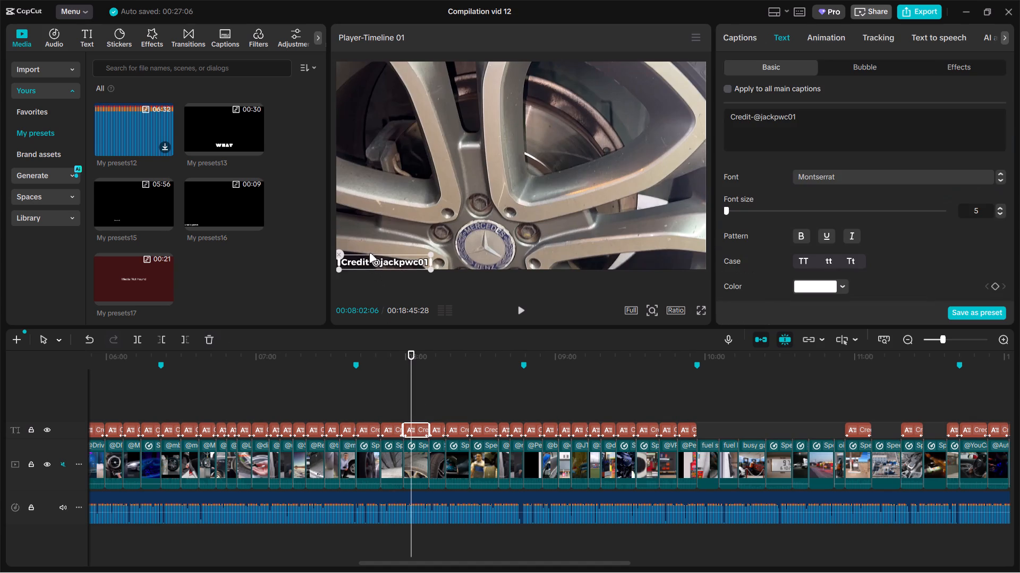
{"action": "left_click", "coordinate": [434, 397]}
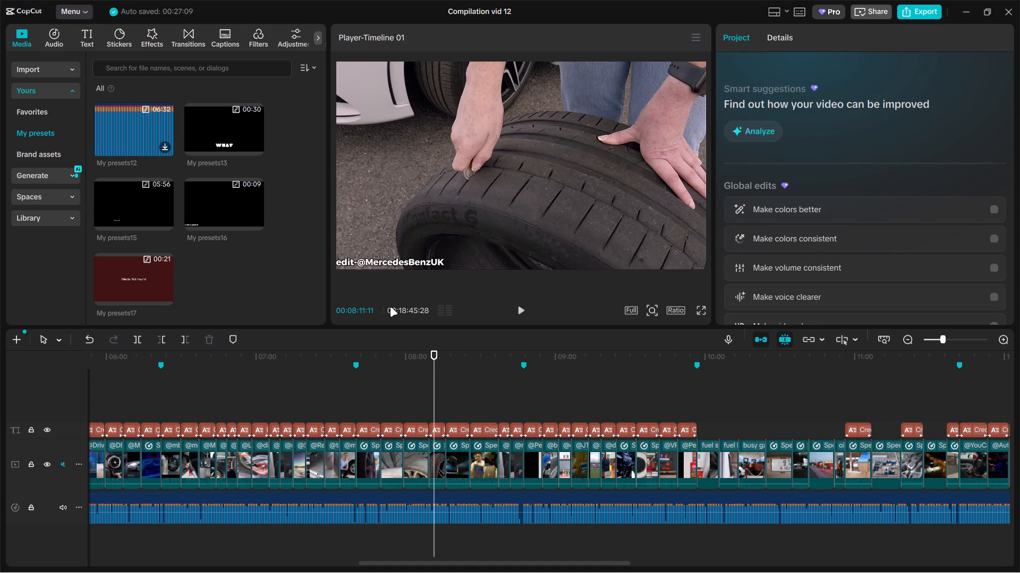
{"action": "left_click_drag", "start_coordinate": [367, 266], "coordinate": [380, 264]}
{"action": "left_click", "coordinate": [452, 381]}
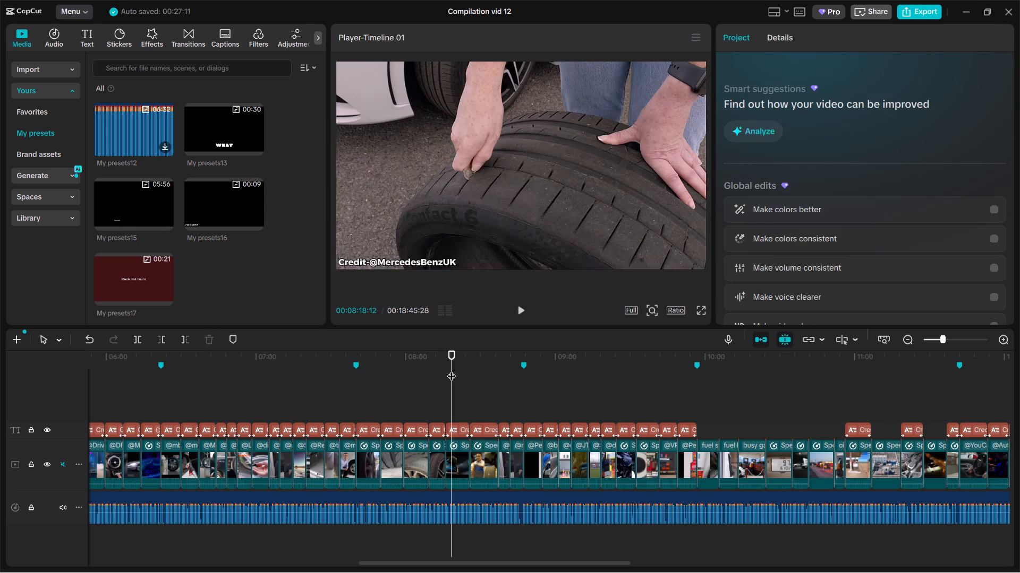
{"action": "left_click_drag", "start_coordinate": [367, 265], "coordinate": [392, 264]}
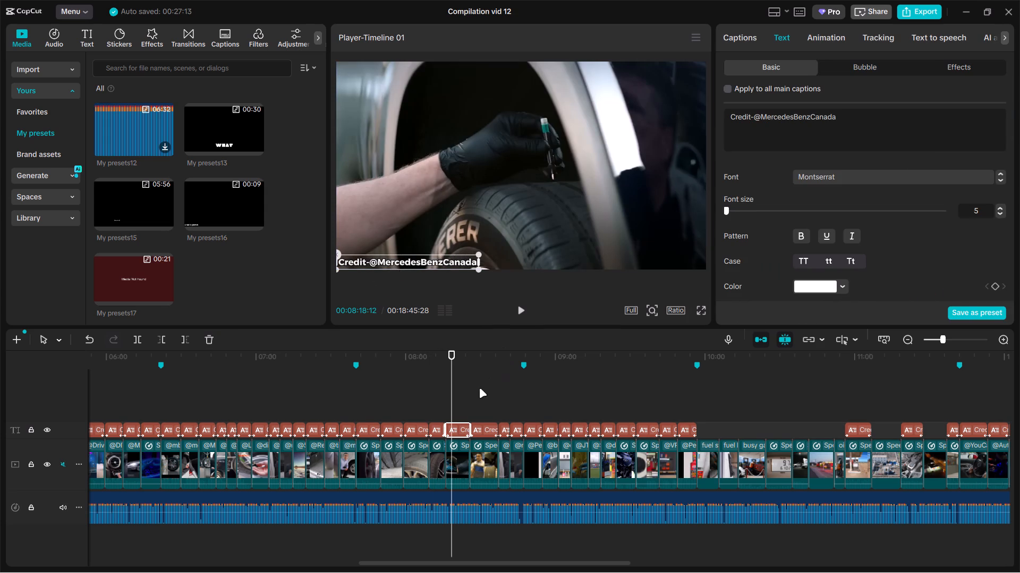
{"action": "left_click", "coordinate": [479, 388]}
{"action": "left_click_drag", "start_coordinate": [390, 265], "coordinate": [443, 263]}
{"action": "left_click", "coordinate": [504, 392]}
{"action": "left_click_drag", "start_coordinate": [380, 257], "coordinate": [397, 257]}
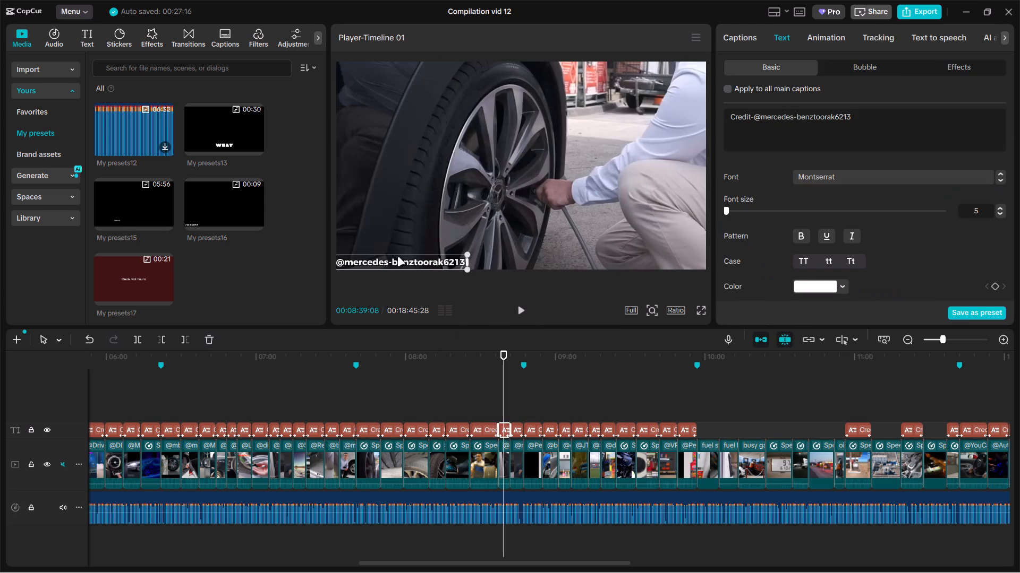
{"action": "left_click_drag", "start_coordinate": [397, 257], "coordinate": [411, 256]}
{"action": "left_click", "coordinate": [517, 393]}
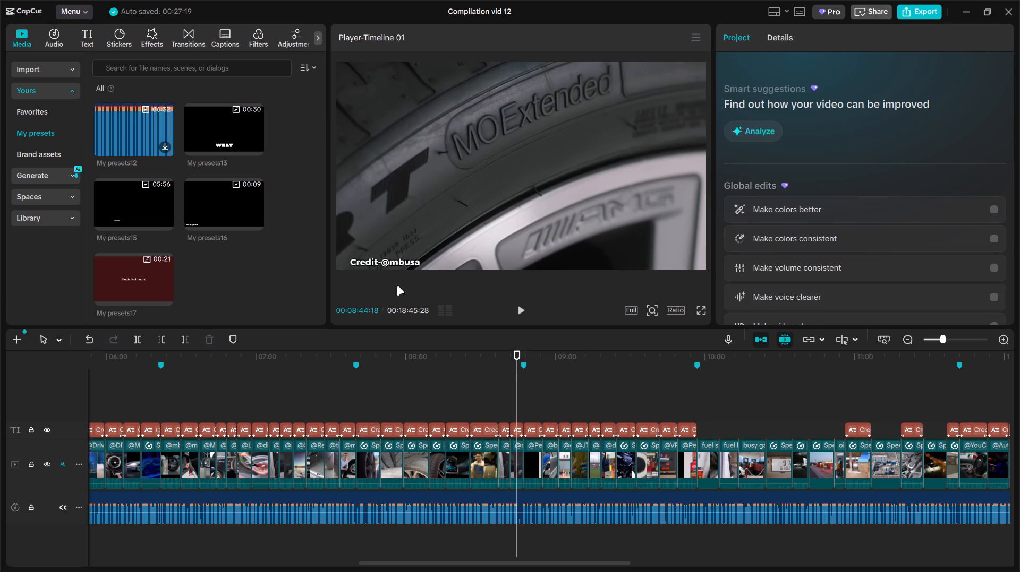
{"action": "left_click_drag", "start_coordinate": [374, 265], "coordinate": [363, 265]}
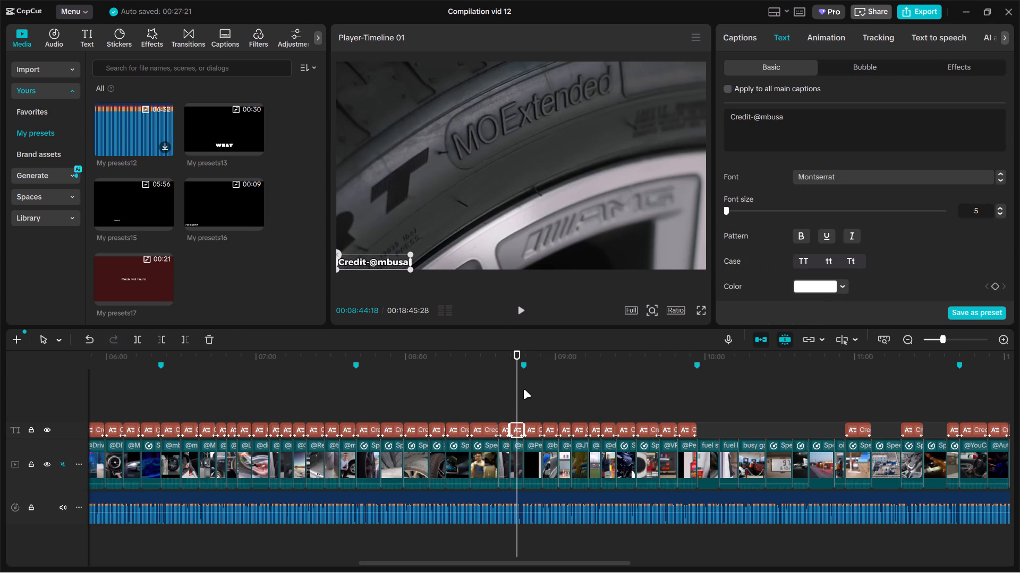
{"action": "left_click", "coordinate": [374, 260]}
{"action": "left_click_drag", "start_coordinate": [523, 402], "coordinate": [461, 411]}
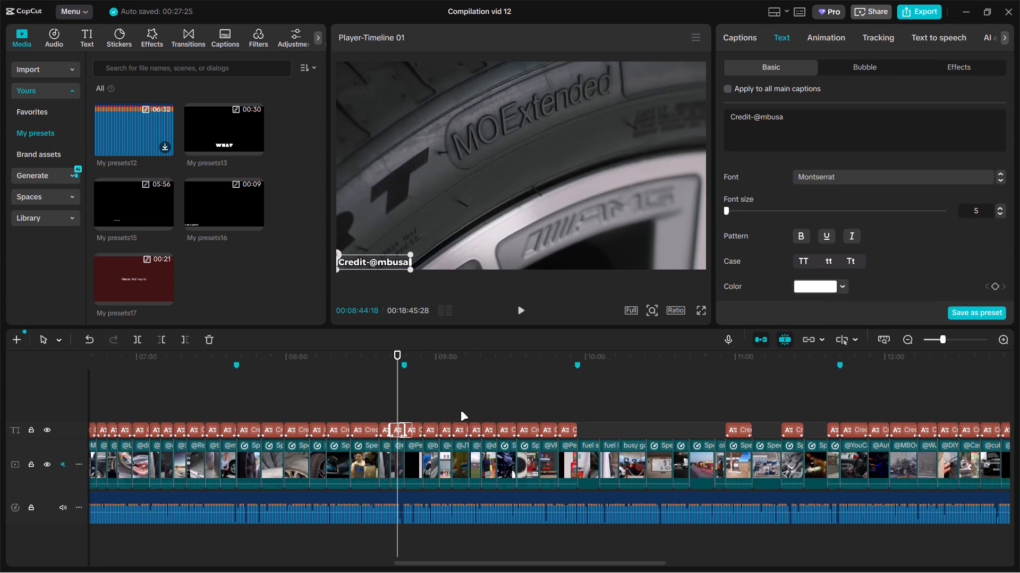
{"action": "left_click_drag", "start_coordinate": [461, 411], "coordinate": [342, 411]}
{"action": "left_click", "coordinate": [205, 398]}
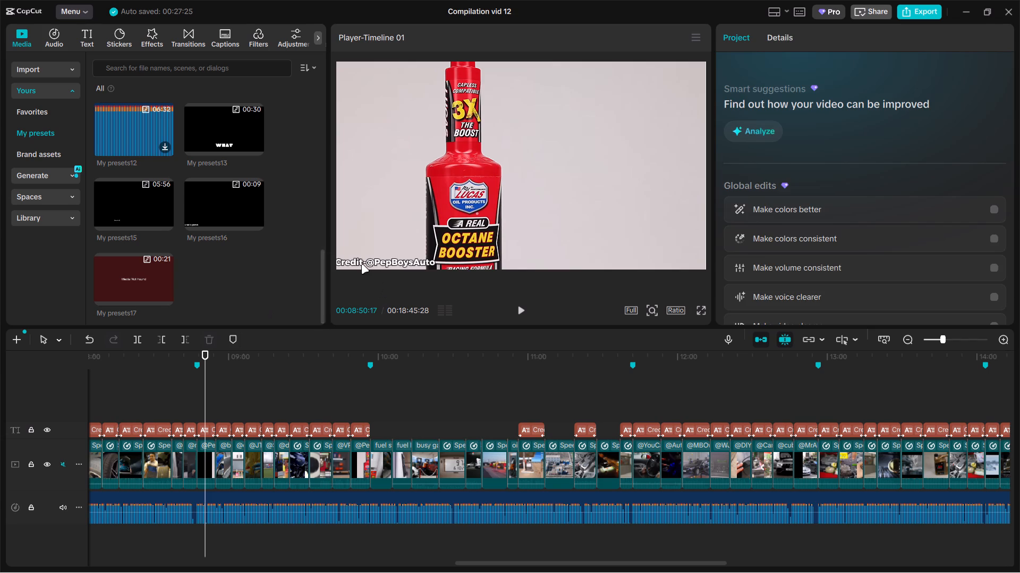
{"action": "left_click_drag", "start_coordinate": [361, 264], "coordinate": [366, 262]}
{"action": "left_click", "coordinate": [221, 398]}
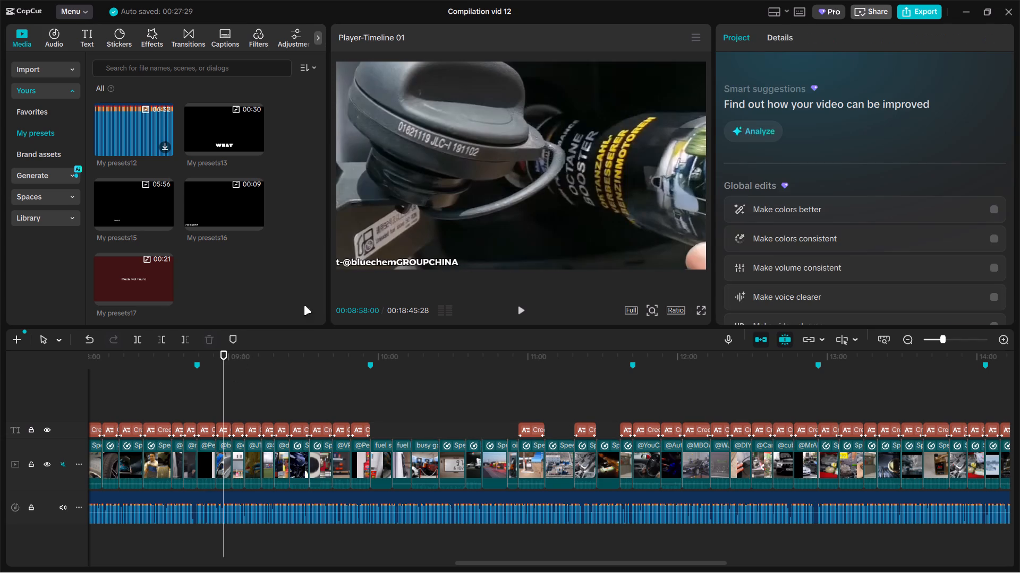
{"action": "left_click_drag", "start_coordinate": [361, 265], "coordinate": [380, 265]}
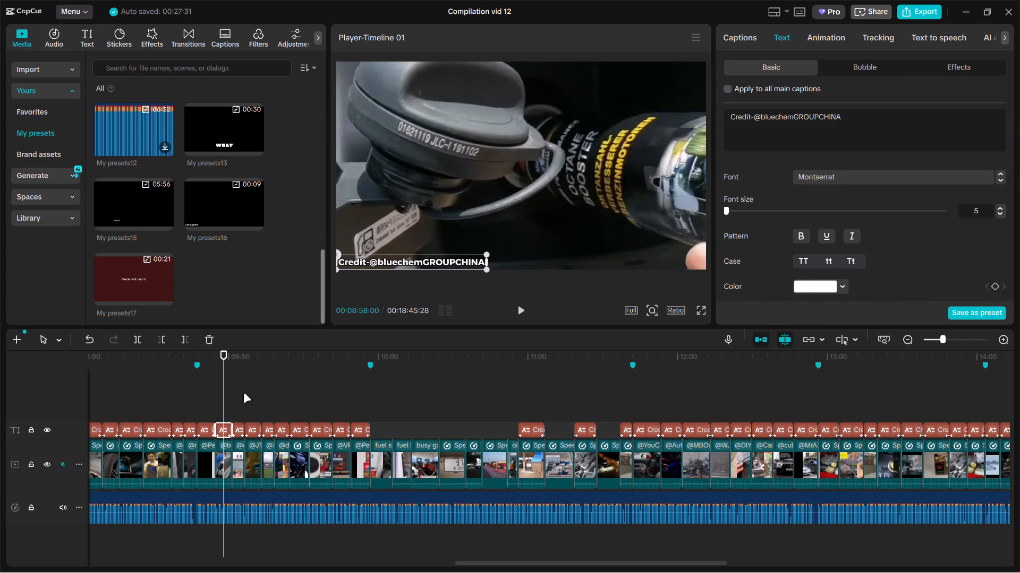
{"action": "left_click", "coordinate": [239, 394]}
{"action": "left_click", "coordinate": [239, 394]}
{"action": "left_click_drag", "start_coordinate": [373, 264], "coordinate": [364, 263]}
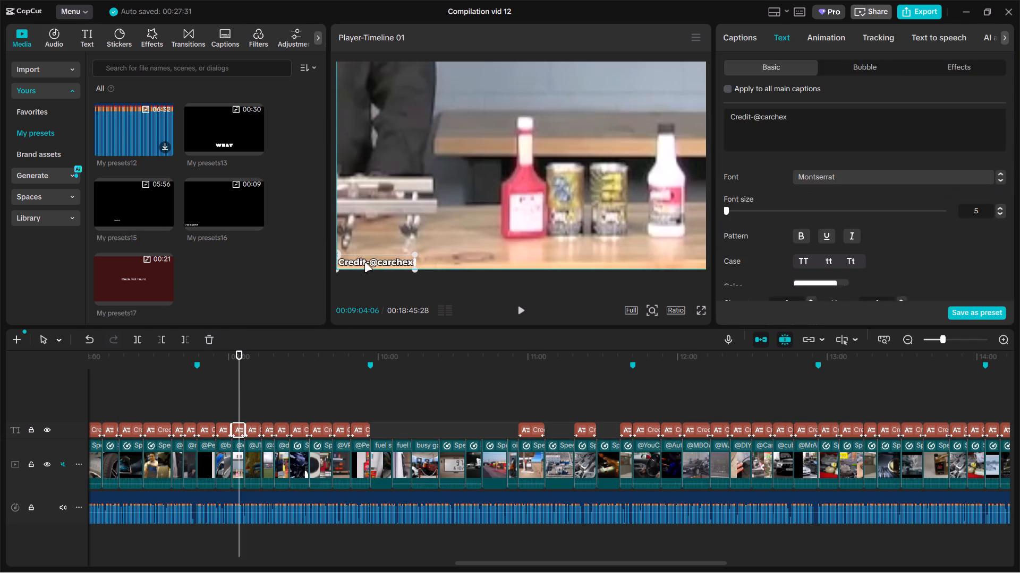
{"action": "left_click_drag", "start_coordinate": [364, 263], "coordinate": [362, 263]}
{"action": "left_click_drag", "start_coordinate": [251, 398], "coordinate": [258, 396]}
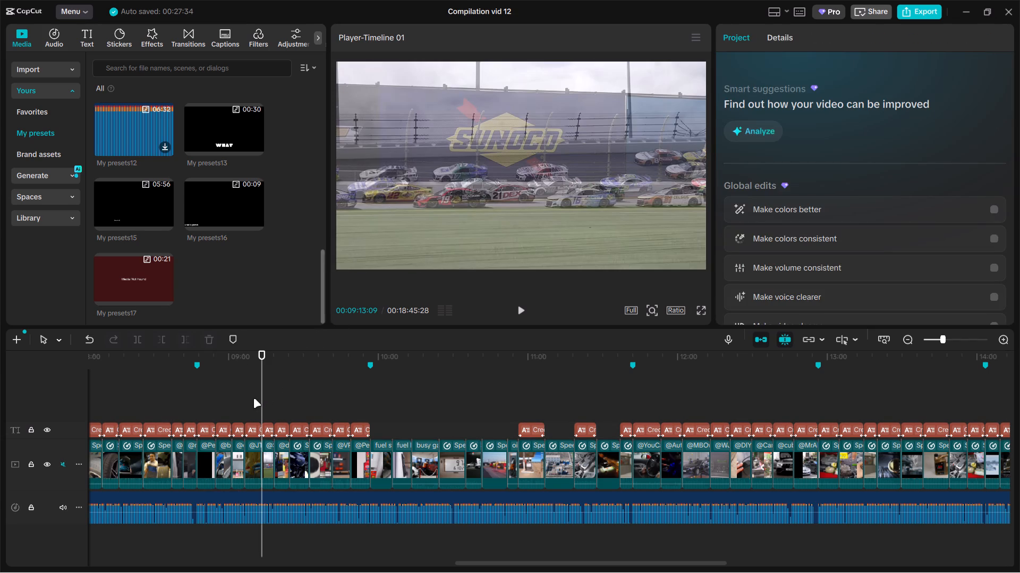
{"action": "left_click", "coordinate": [253, 398]}
{"action": "left_click_drag", "start_coordinate": [366, 264], "coordinate": [385, 261]}
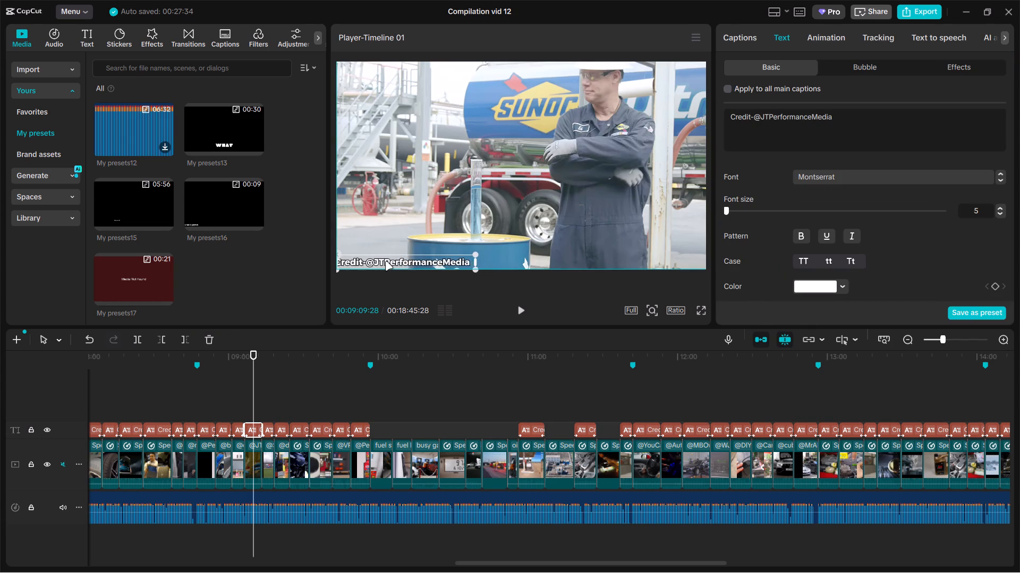
{"action": "left_click_drag", "start_coordinate": [385, 261], "coordinate": [387, 261]}
{"action": "left_click", "coordinate": [267, 396]}
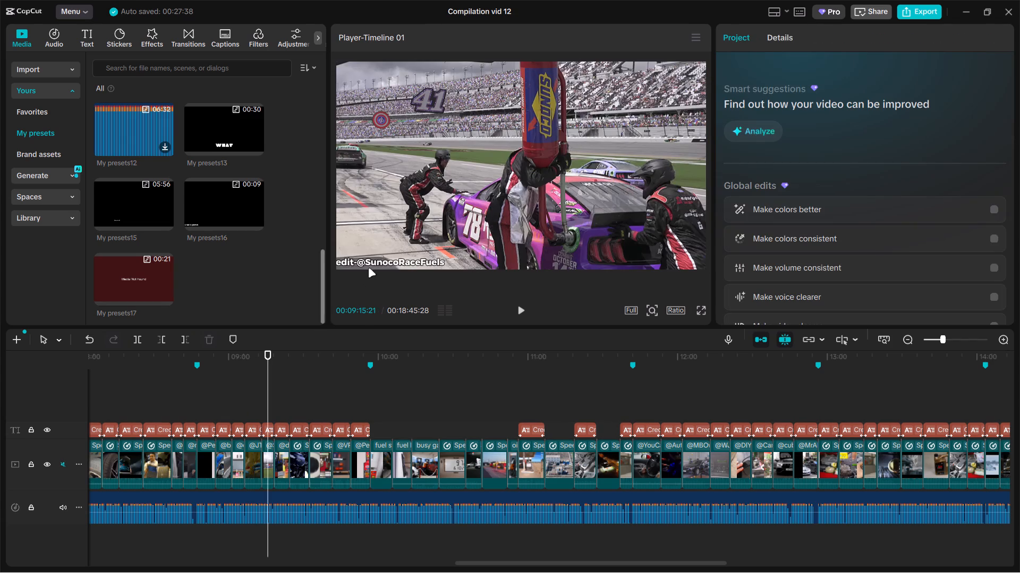
{"action": "left_click_drag", "start_coordinate": [370, 266], "coordinate": [383, 265]}
{"action": "left_click", "coordinate": [281, 386]}
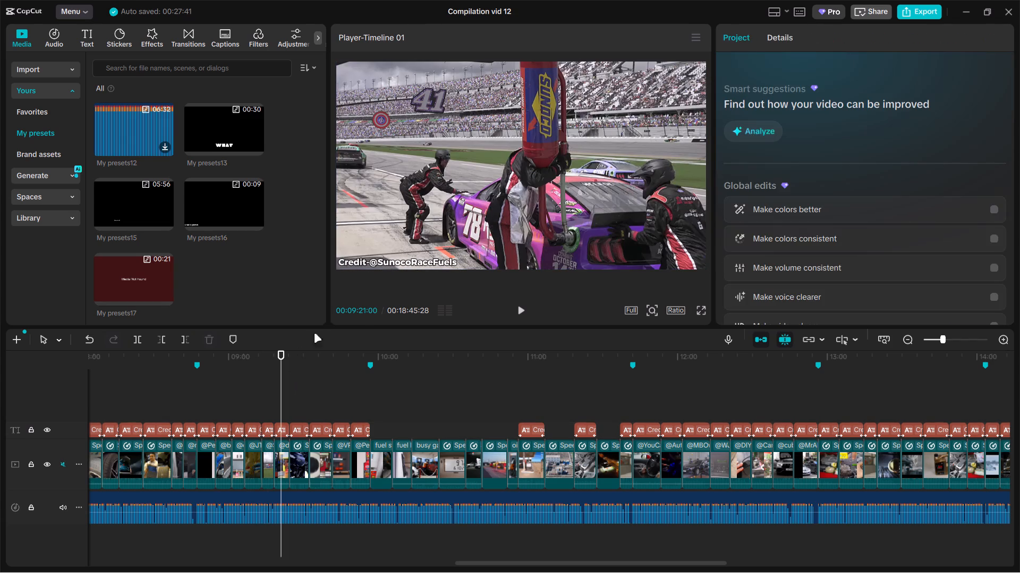
{"action": "left_click_drag", "start_coordinate": [378, 265], "coordinate": [370, 264]}
{"action": "left_click", "coordinate": [299, 388]}
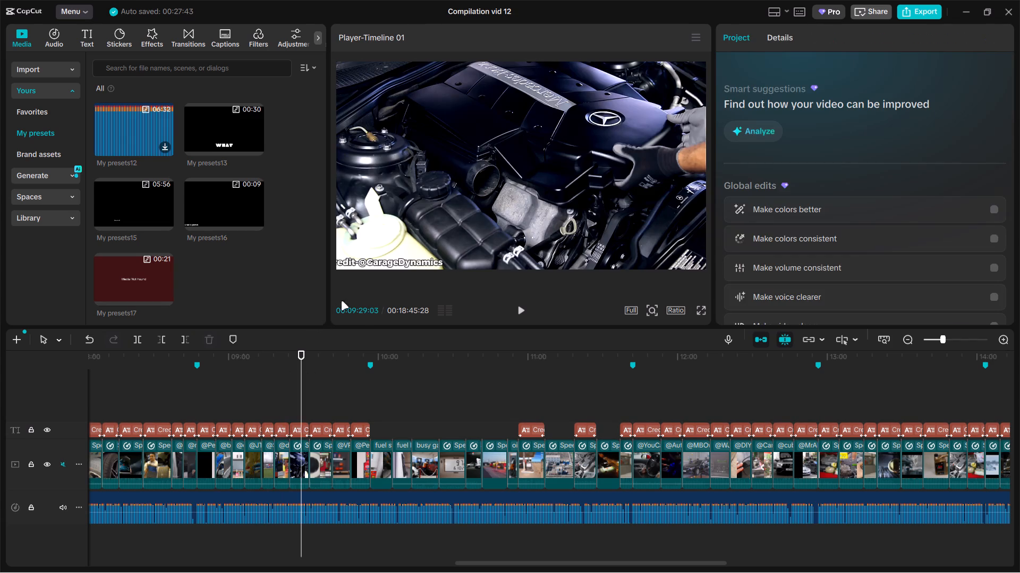
{"action": "left_click_drag", "start_coordinate": [371, 271], "coordinate": [386, 266]}
{"action": "left_click_drag", "start_coordinate": [373, 262], "coordinate": [386, 261]}
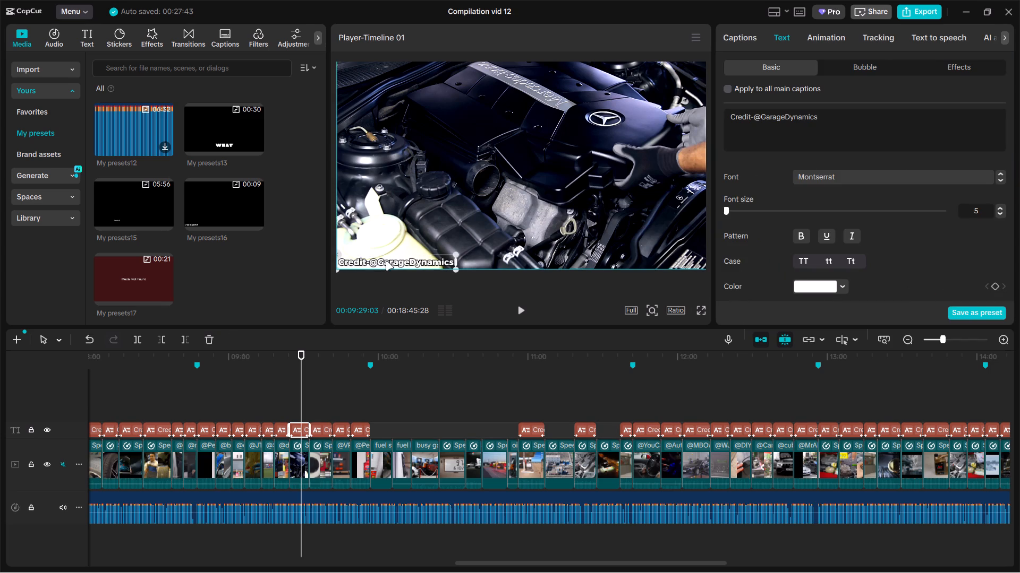
{"action": "left_click_drag", "start_coordinate": [386, 261], "coordinate": [385, 262]}
{"action": "left_click", "coordinate": [319, 388]}
{"action": "left_click_drag", "start_coordinate": [376, 261], "coordinate": [386, 259]}
{"action": "left_click", "coordinate": [342, 377]}
{"action": "left_click_drag", "start_coordinate": [376, 261], "coordinate": [380, 257]}
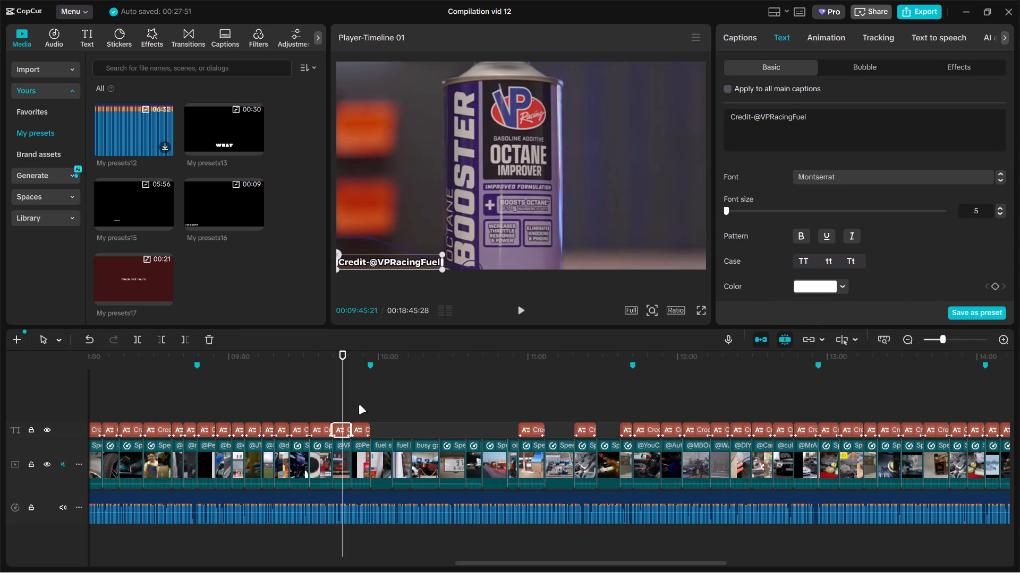
{"action": "left_click", "coordinate": [362, 401]}
{"action": "left_click_drag", "start_coordinate": [381, 257], "coordinate": [409, 254]}
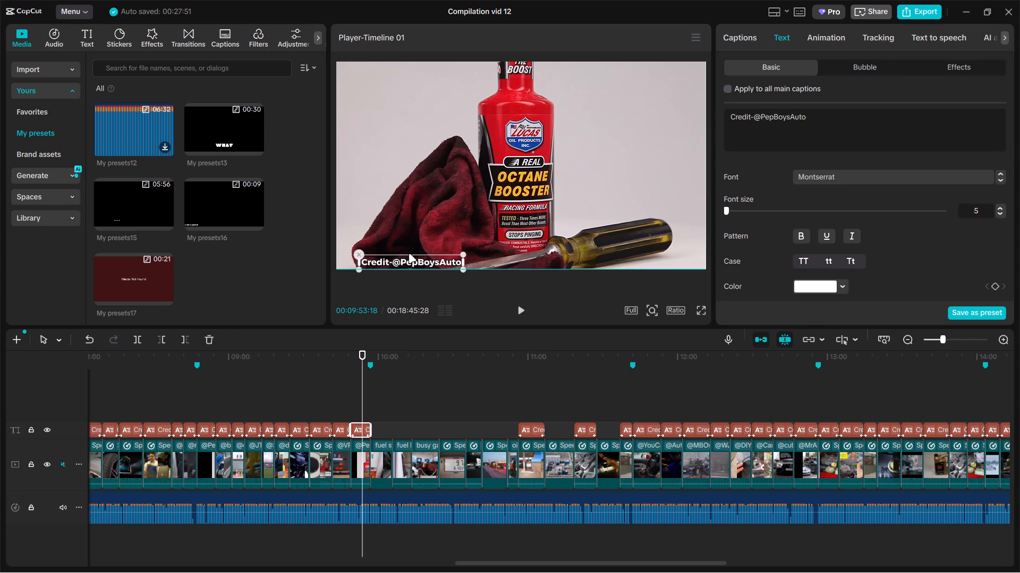
{"action": "left_click_drag", "start_coordinate": [409, 254], "coordinate": [379, 257]}
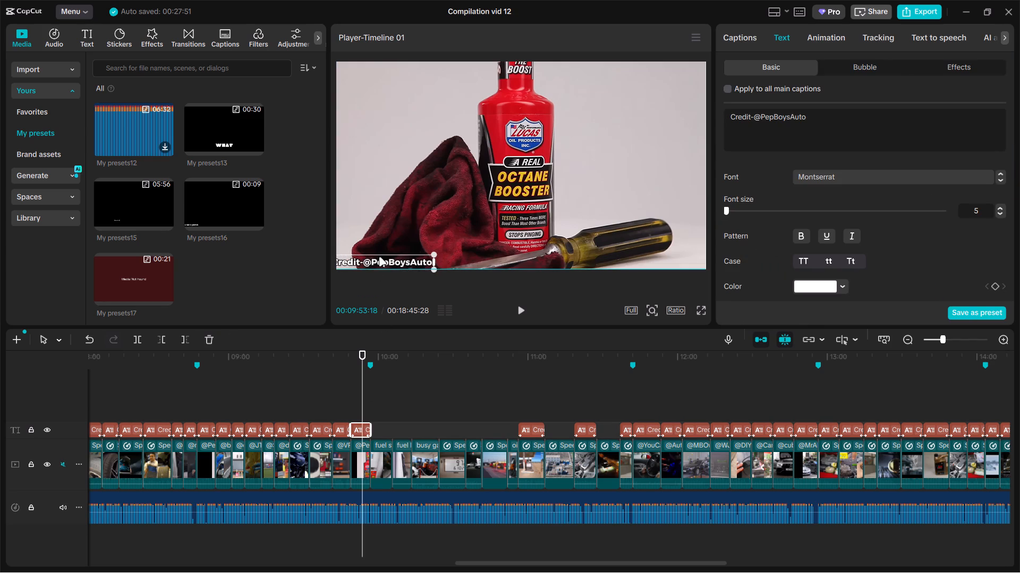
{"action": "left_click_drag", "start_coordinate": [379, 257], "coordinate": [387, 256]}
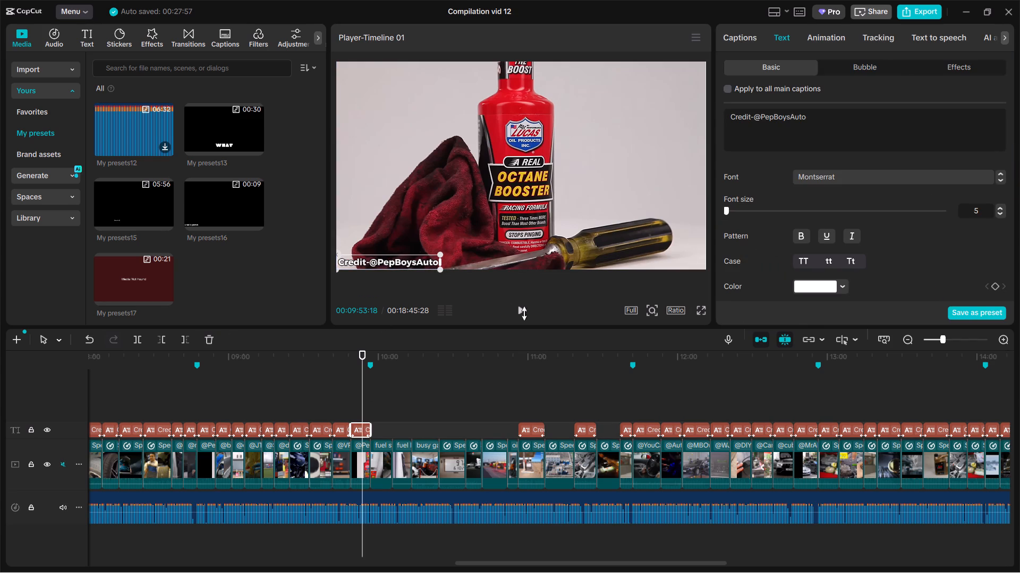
{"action": "left_click", "coordinate": [529, 389]}
{"action": "left_click_drag", "start_coordinate": [406, 258], "coordinate": [413, 257]}
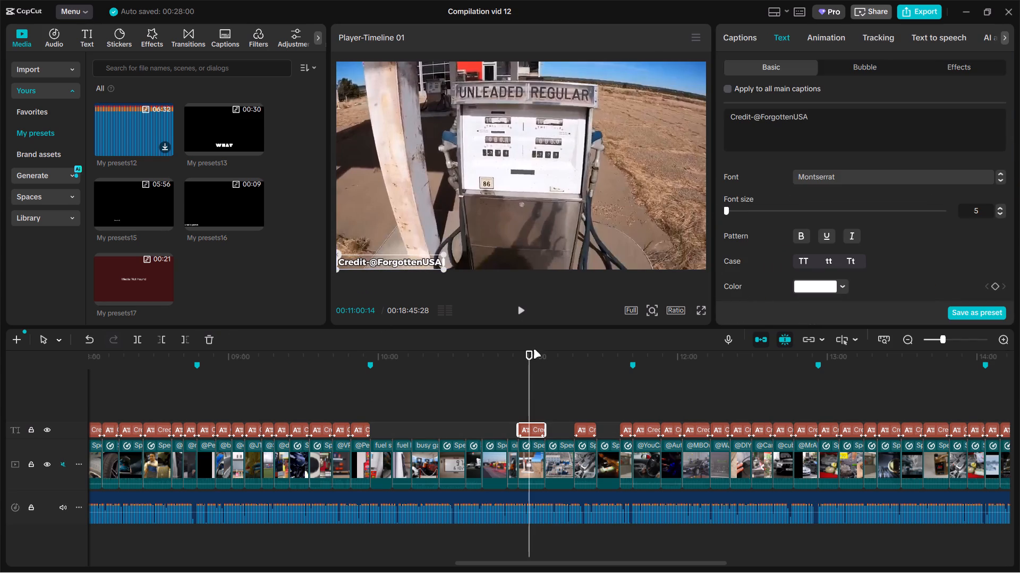
{"action": "left_click", "coordinate": [587, 393]}
{"action": "left_click_drag", "start_coordinate": [381, 264], "coordinate": [401, 263]}
{"action": "left_click", "coordinate": [625, 392]}
{"action": "left_click", "coordinate": [382, 255]}
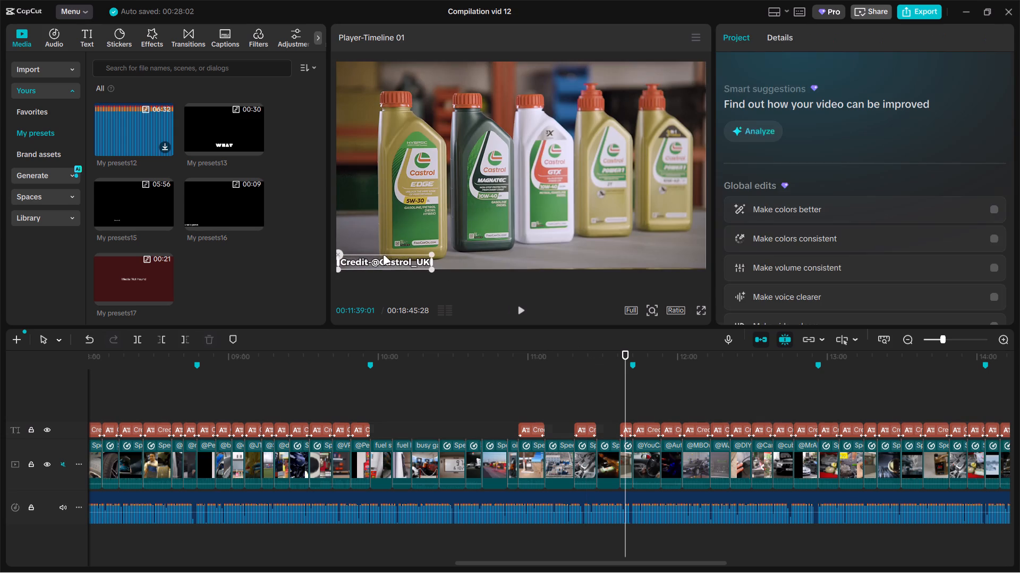
{"action": "left_click_drag", "start_coordinate": [488, 416], "coordinate": [492, 423]}
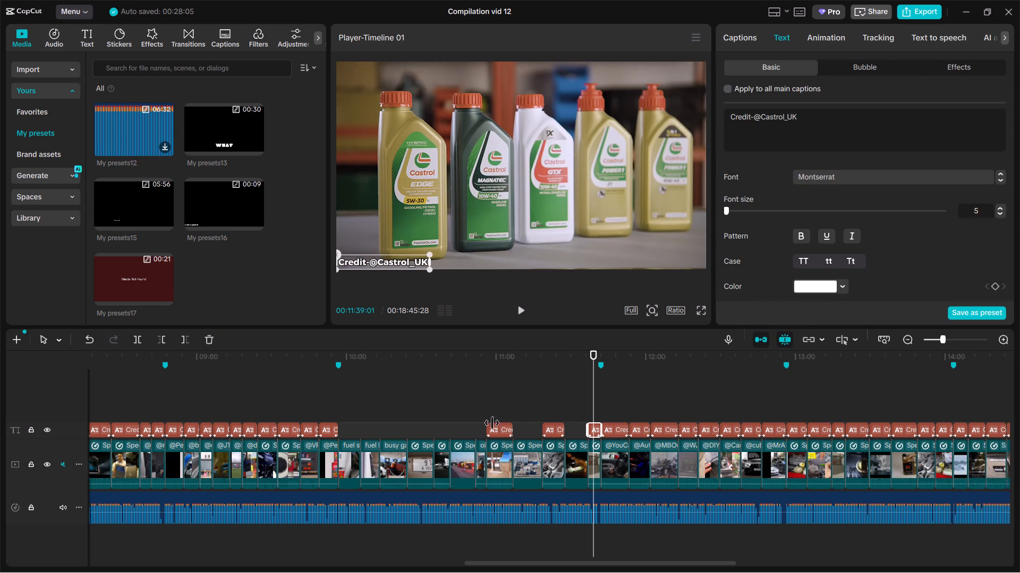
{"action": "left_click_drag", "start_coordinate": [492, 423], "coordinate": [468, 428]}
{"action": "left_click", "coordinate": [464, 428]}
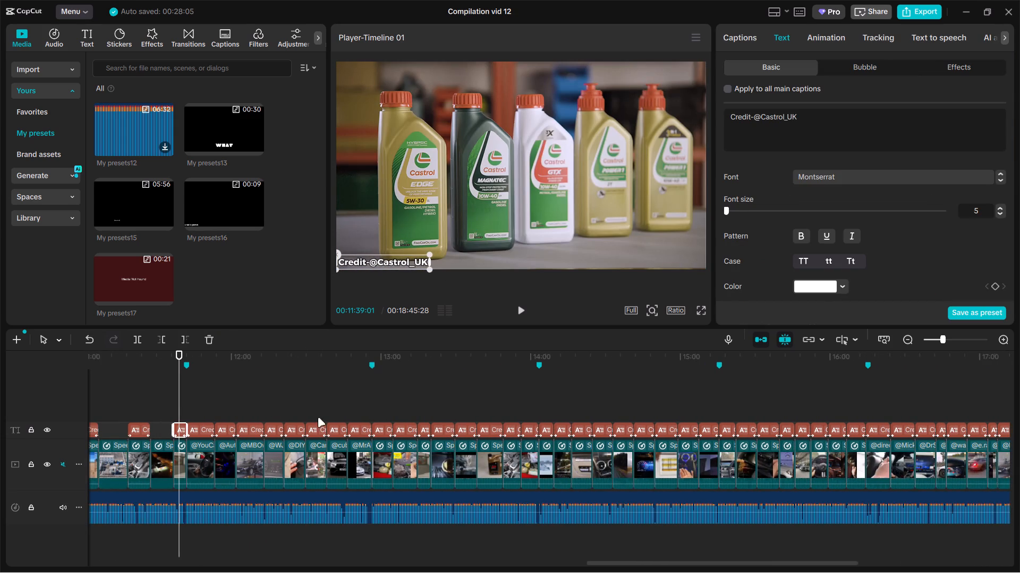
{"action": "left_click", "coordinate": [199, 407]}
{"action": "left_click_drag", "start_coordinate": [368, 261], "coordinate": [363, 259]}
{"action": "left_click", "coordinate": [233, 391]}
{"action": "left_click", "coordinate": [228, 392]}
{"action": "left_click_drag", "start_coordinate": [361, 258], "coordinate": [369, 258]}
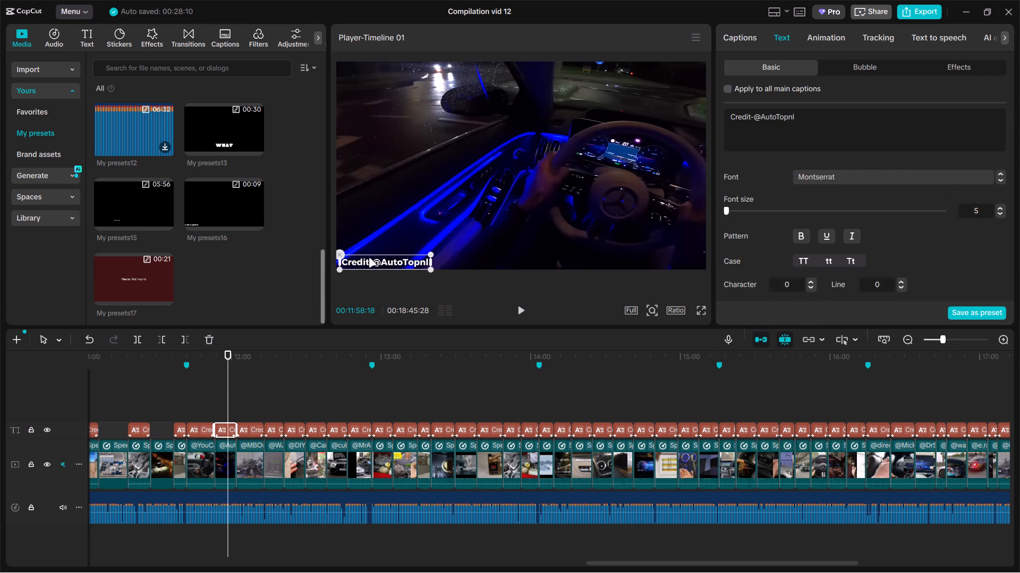
{"action": "left_click_drag", "start_coordinate": [369, 258], "coordinate": [366, 258]}
{"action": "left_click_drag", "start_coordinate": [360, 262], "coordinate": [353, 261]}
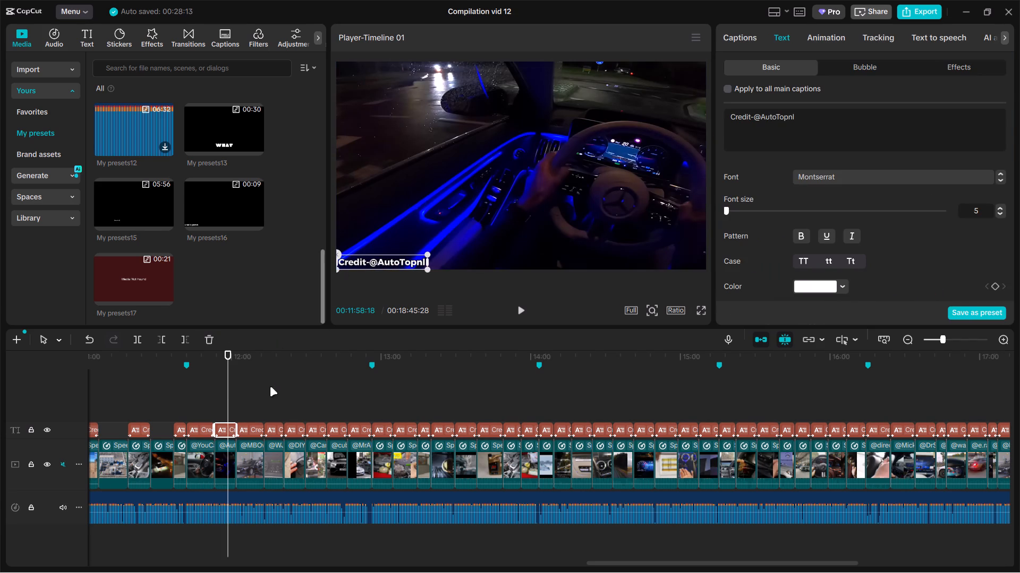
{"action": "left_click", "coordinate": [248, 398]}
{"action": "left_click_drag", "start_coordinate": [363, 263], "coordinate": [374, 264]}
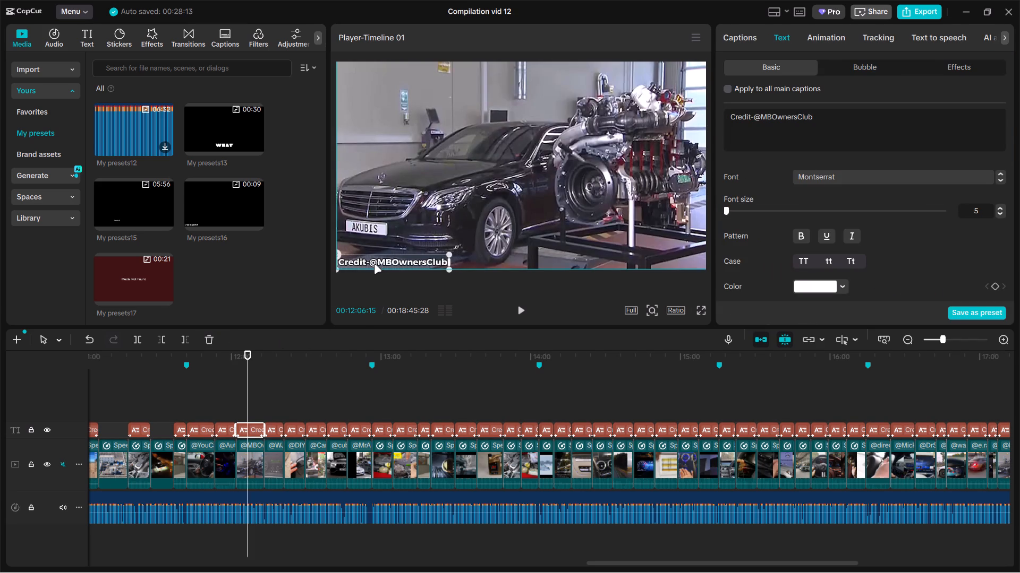
{"action": "left_click_drag", "start_coordinate": [374, 264], "coordinate": [369, 268]}
{"action": "left_click", "coordinate": [277, 395]}
{"action": "left_click", "coordinate": [359, 263]}
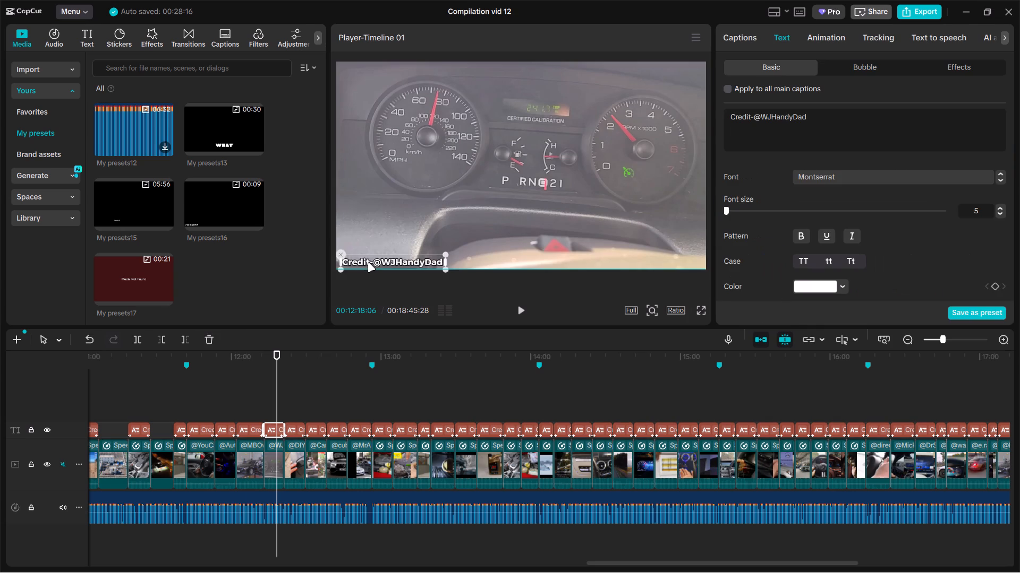
{"action": "left_click", "coordinate": [291, 388]}
{"action": "left_click_drag", "start_coordinate": [362, 265], "coordinate": [351, 263]}
{"action": "left_click_drag", "start_coordinate": [351, 263], "coordinate": [356, 262]}
{"action": "left_click", "coordinate": [311, 379]}
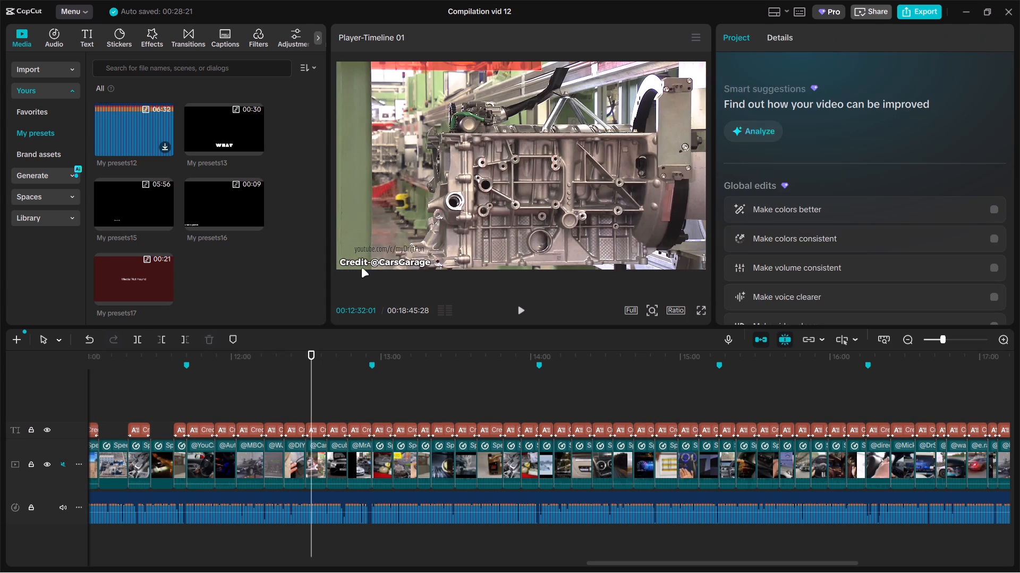
{"action": "left_click_drag", "start_coordinate": [364, 266], "coordinate": [359, 264]}
{"action": "left_click_drag", "start_coordinate": [359, 264], "coordinate": [365, 264]}
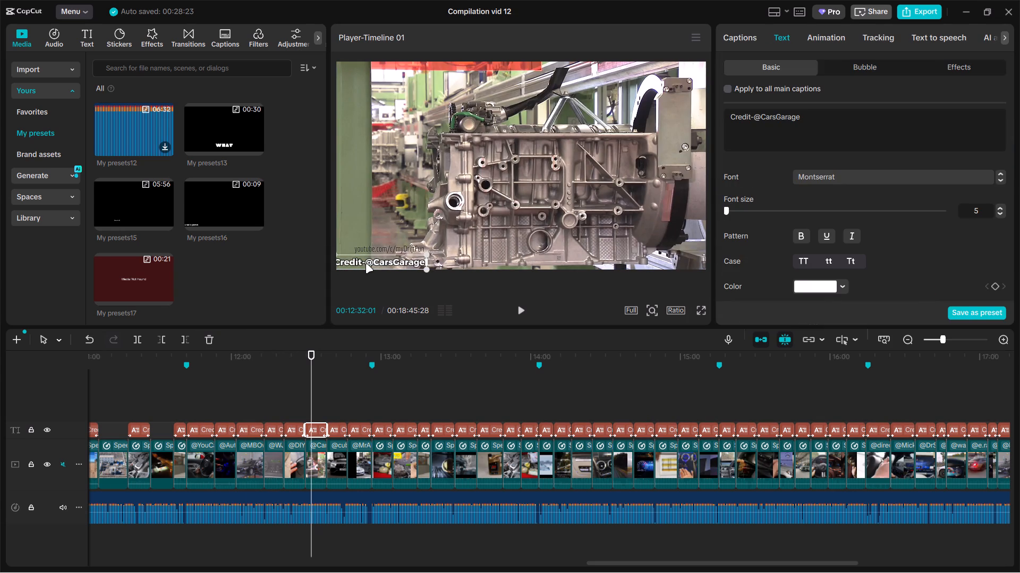
{"action": "left_click_drag", "start_coordinate": [365, 264], "coordinate": [365, 263]}
Scale the engine-block video clip at 12:32 to 135% so it fills the frame.
{"action": "left_click", "coordinate": [484, 222]}
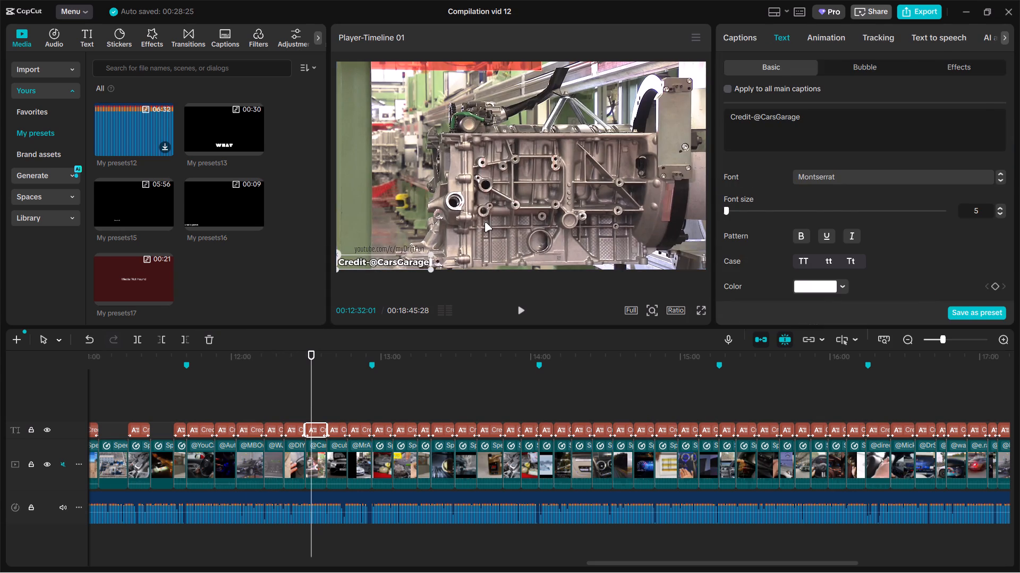
{"action": "left_click_drag", "start_coordinate": [768, 132], "coordinate": [778, 132]}
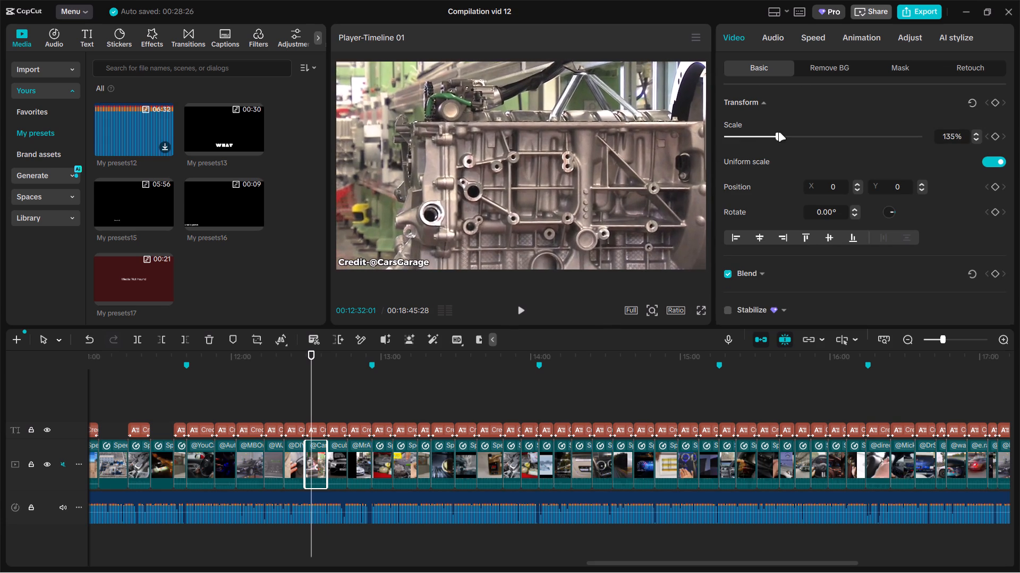
Fine-tune the scale of the engine-block video clip at 12:32 to 135%.
{"action": "left_click_drag", "start_coordinate": [778, 132], "coordinate": [780, 132]}
{"action": "left_click", "coordinate": [335, 392]}
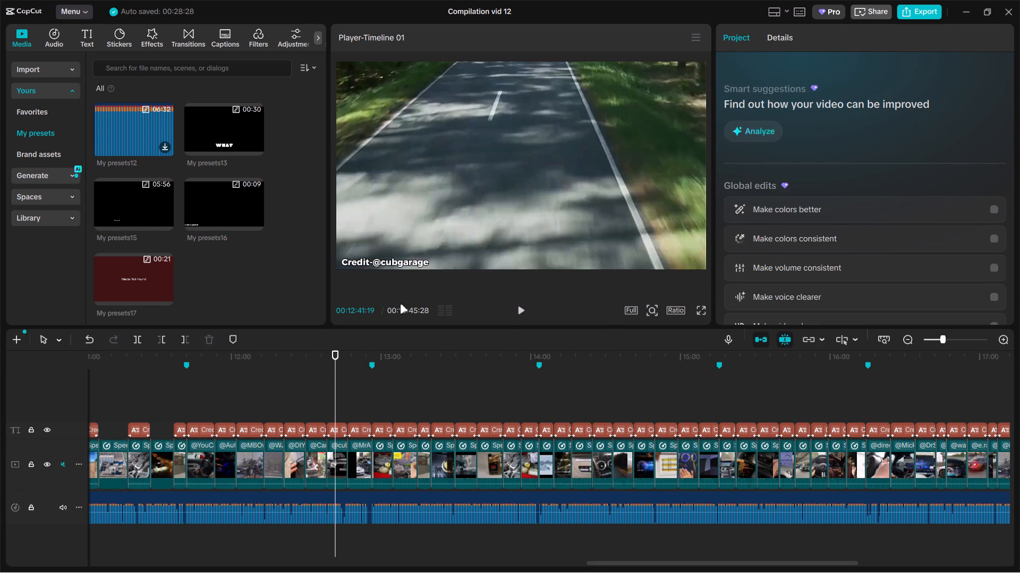
{"action": "left_click", "coordinate": [380, 267]}
{"action": "left_click", "coordinate": [366, 379]}
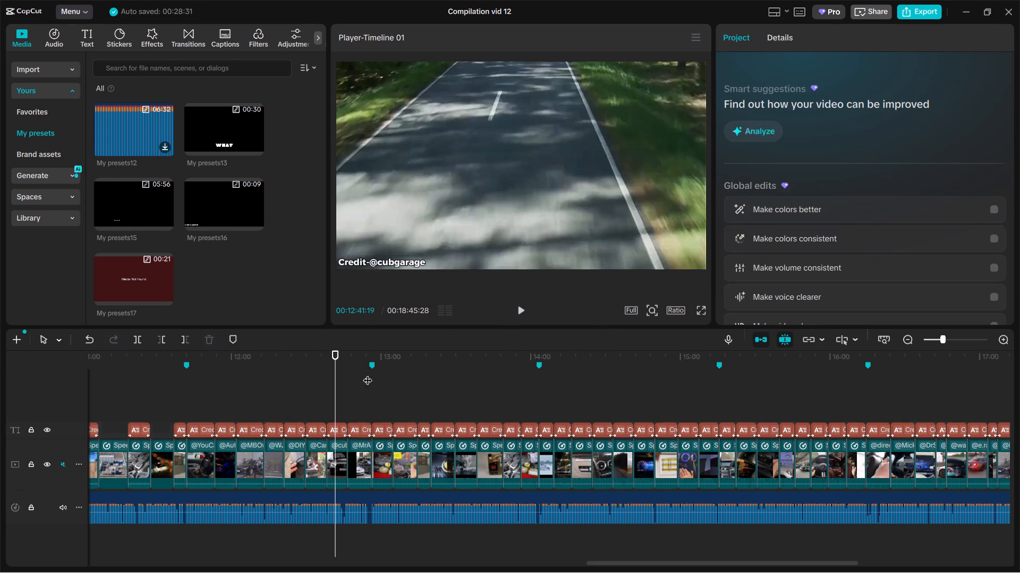
{"action": "left_click_drag", "start_coordinate": [368, 258], "coordinate": [358, 254]}
{"action": "left_click", "coordinate": [382, 397]}
{"action": "left_click_drag", "start_coordinate": [364, 265], "coordinate": [360, 263]}
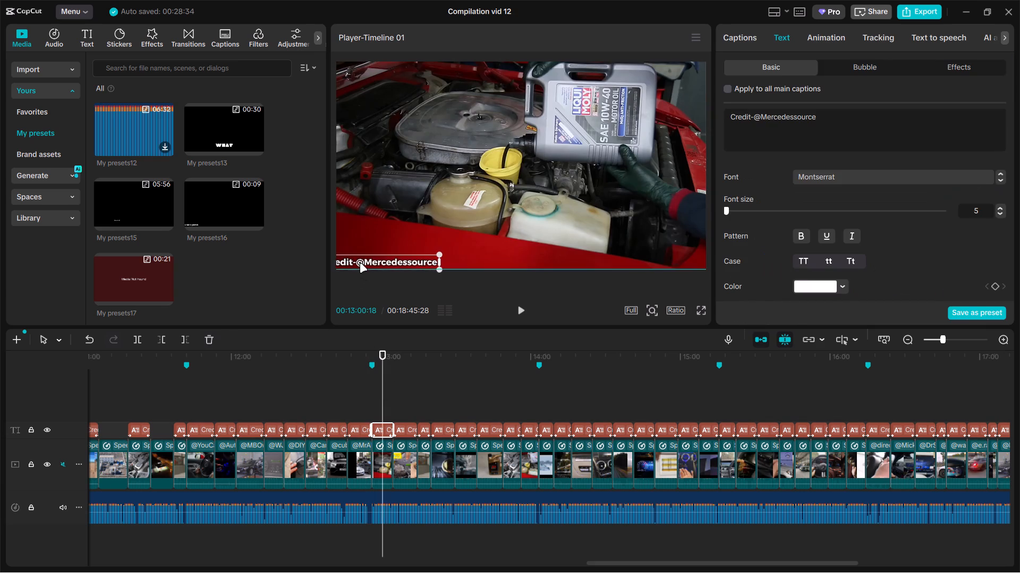
{"action": "left_click_drag", "start_coordinate": [360, 263], "coordinate": [371, 266]}
{"action": "left_click", "coordinate": [406, 400]}
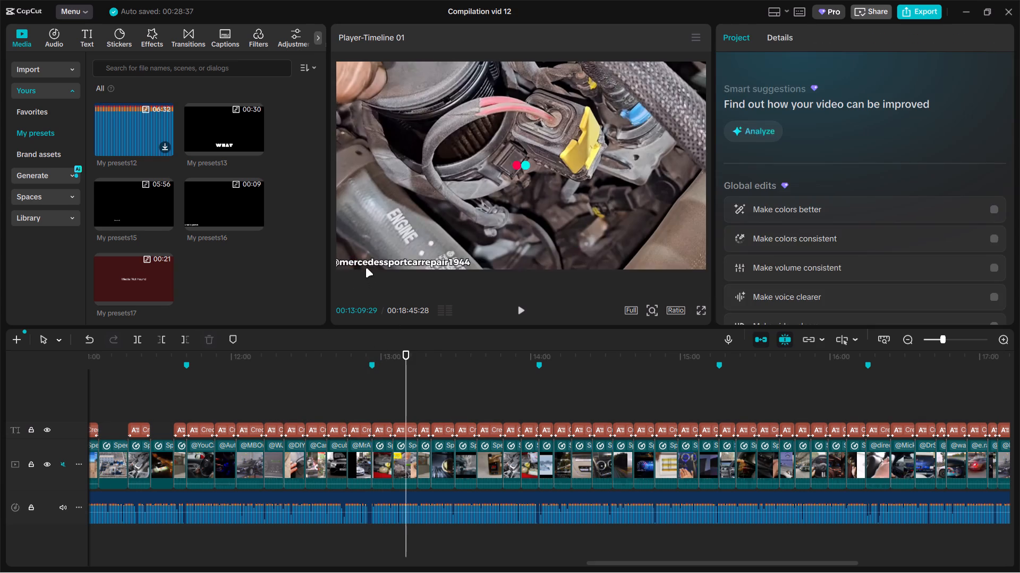
{"action": "left_click_drag", "start_coordinate": [367, 267], "coordinate": [409, 267]}
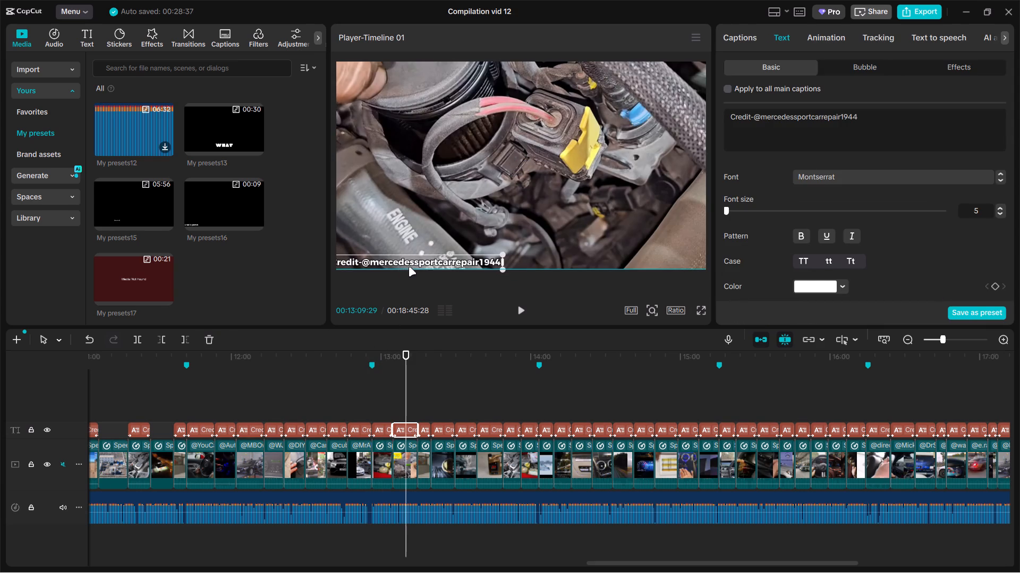
{"action": "left_click_drag", "start_coordinate": [409, 267], "coordinate": [405, 266]}
{"action": "left_click", "coordinate": [422, 392]}
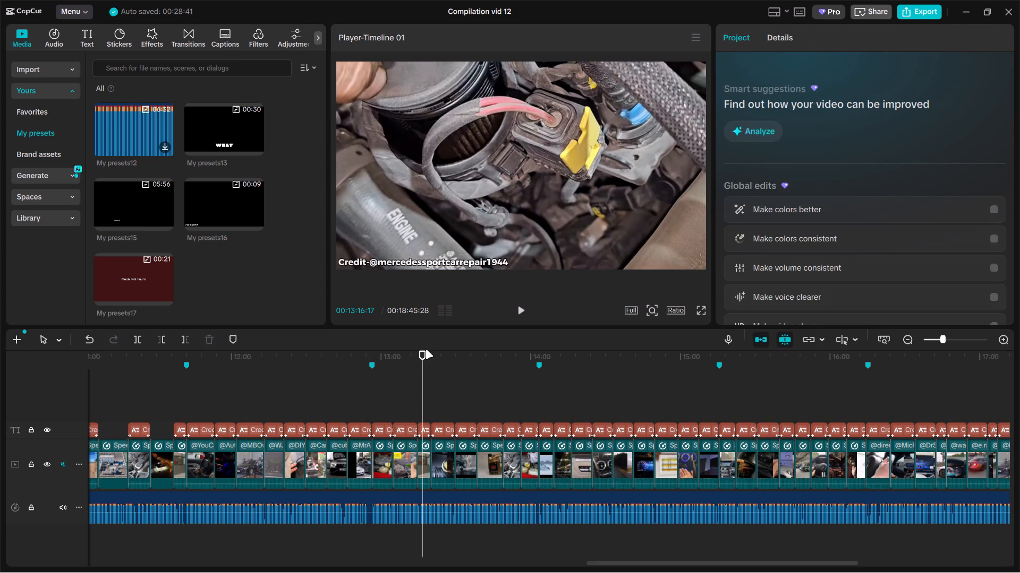
{"action": "left_click_drag", "start_coordinate": [378, 264], "coordinate": [373, 262]}
{"action": "left_click", "coordinate": [446, 386]}
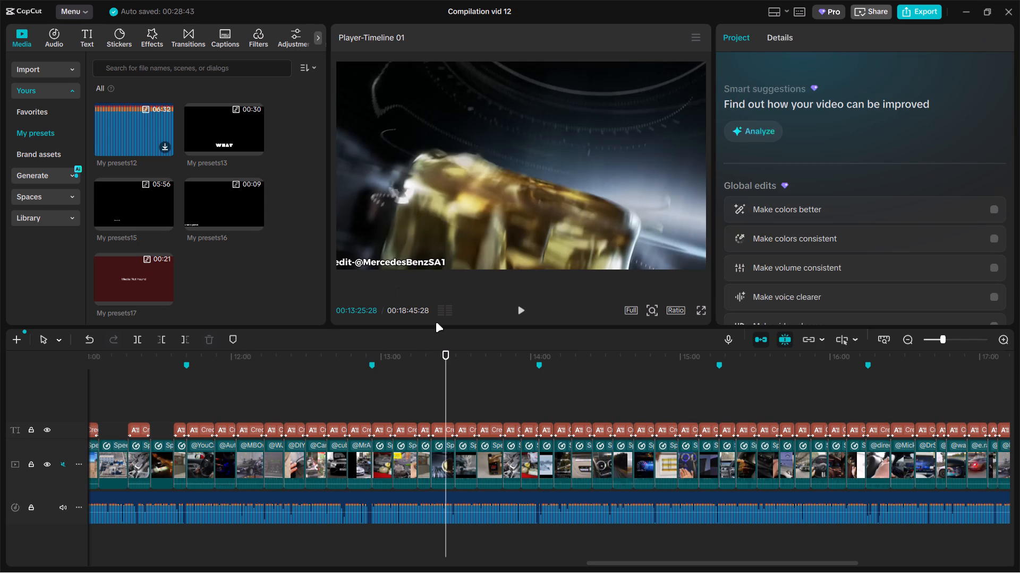
{"action": "left_click_drag", "start_coordinate": [368, 264], "coordinate": [385, 265]}
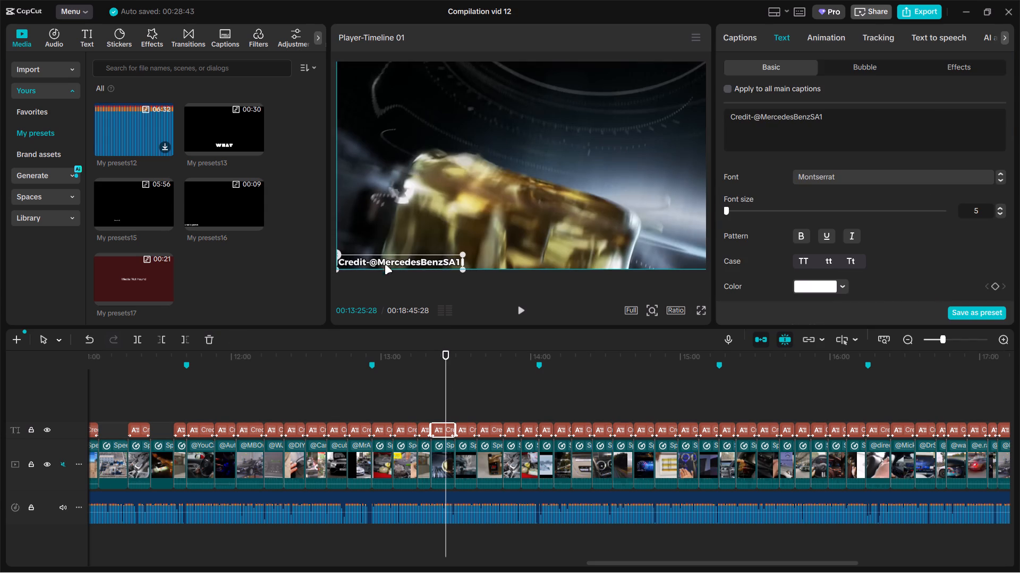
{"action": "left_click_drag", "start_coordinate": [385, 265], "coordinate": [385, 262]}
{"action": "left_click", "coordinate": [466, 394]}
{"action": "left_click_drag", "start_coordinate": [379, 262], "coordinate": [372, 261]}
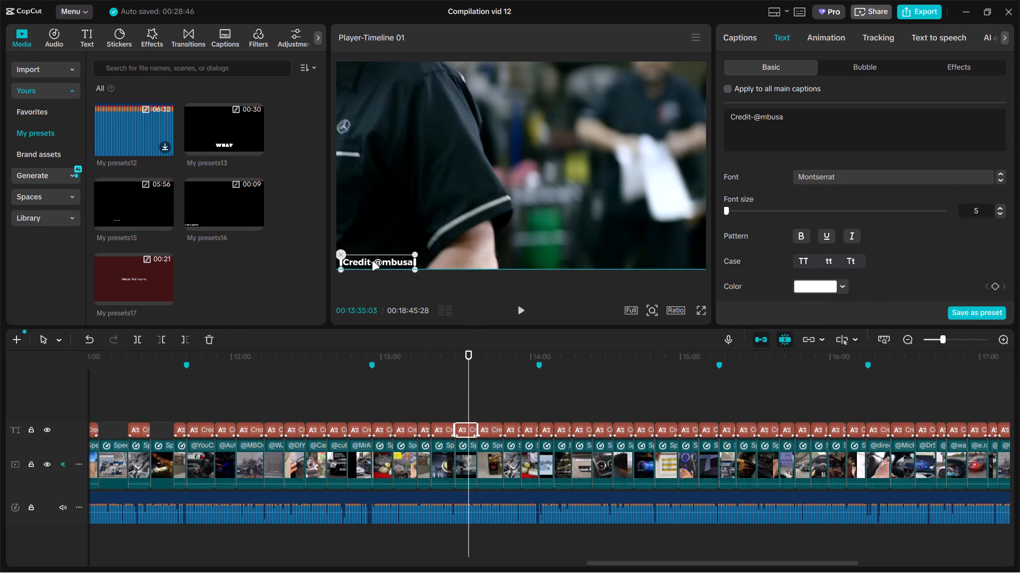
{"action": "left_click_drag", "start_coordinate": [372, 261], "coordinate": [367, 261]}
{"action": "left_click", "coordinate": [489, 395]}
{"action": "left_click_drag", "start_coordinate": [375, 267], "coordinate": [397, 267]}
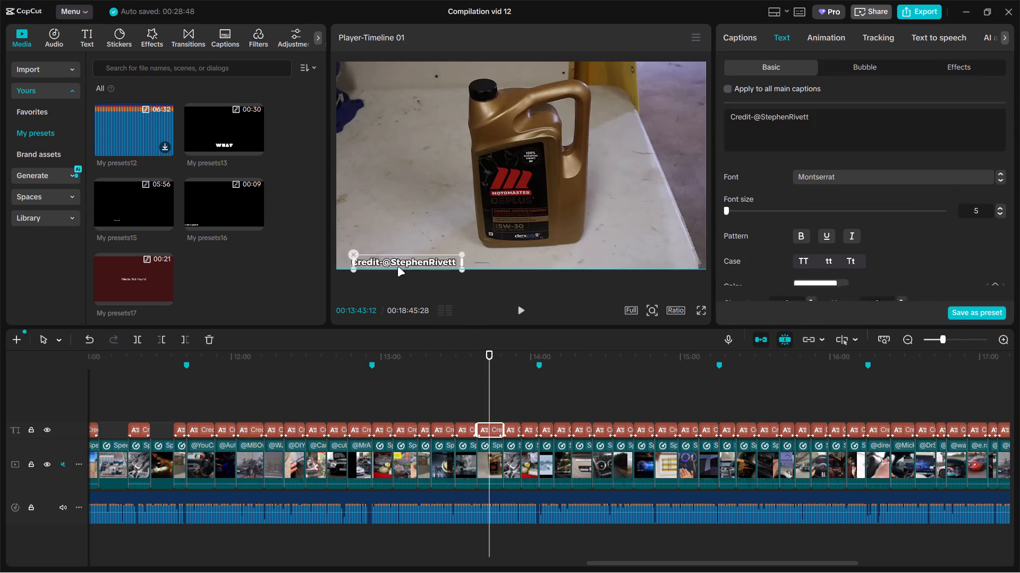
{"action": "left_click_drag", "start_coordinate": [397, 267], "coordinate": [381, 266]}
{"action": "left_click", "coordinate": [511, 385]}
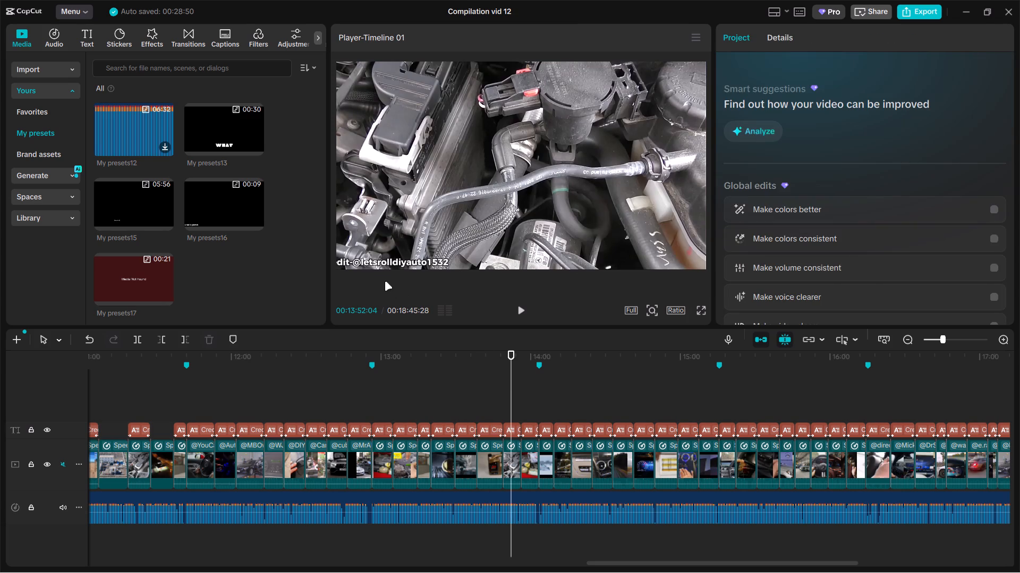
{"action": "left_click_drag", "start_coordinate": [369, 261], "coordinate": [384, 258]}
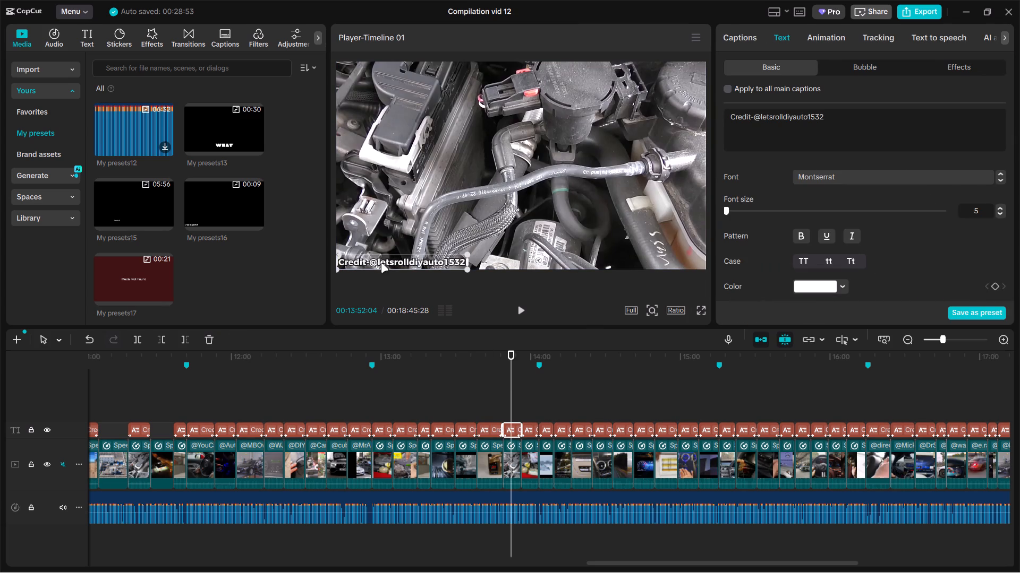
{"action": "left_click", "coordinate": [530, 388]}
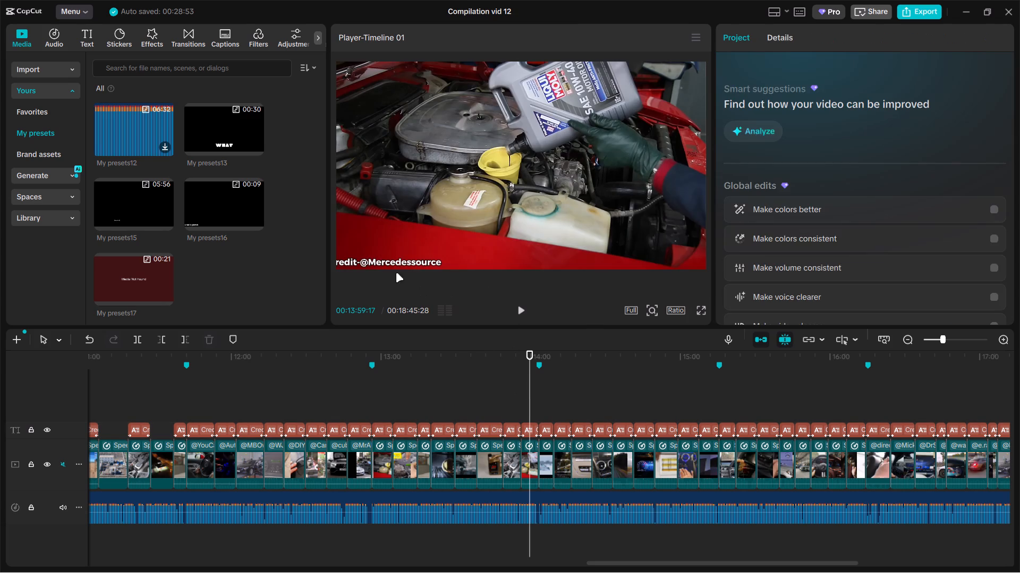
{"action": "left_click_drag", "start_coordinate": [384, 265], "coordinate": [392, 266]}
{"action": "left_click", "coordinate": [545, 394]}
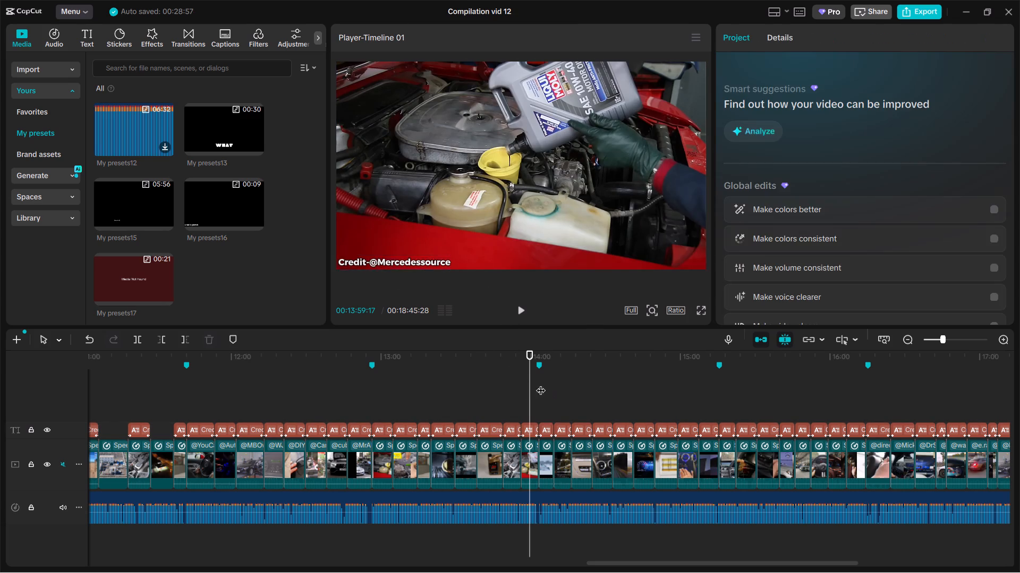
{"action": "left_click_drag", "start_coordinate": [399, 266], "coordinate": [412, 263]}
{"action": "left_click", "coordinate": [560, 388]}
{"action": "left_click_drag", "start_coordinate": [395, 265], "coordinate": [415, 263]}
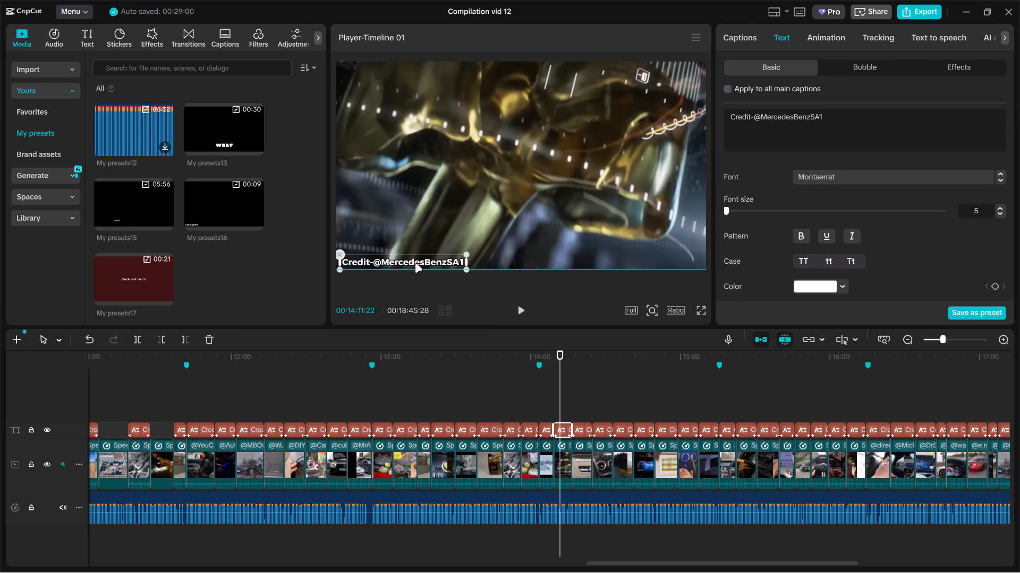
{"action": "left_click_drag", "start_coordinate": [415, 263], "coordinate": [409, 263]}
{"action": "left_click", "coordinate": [580, 396]}
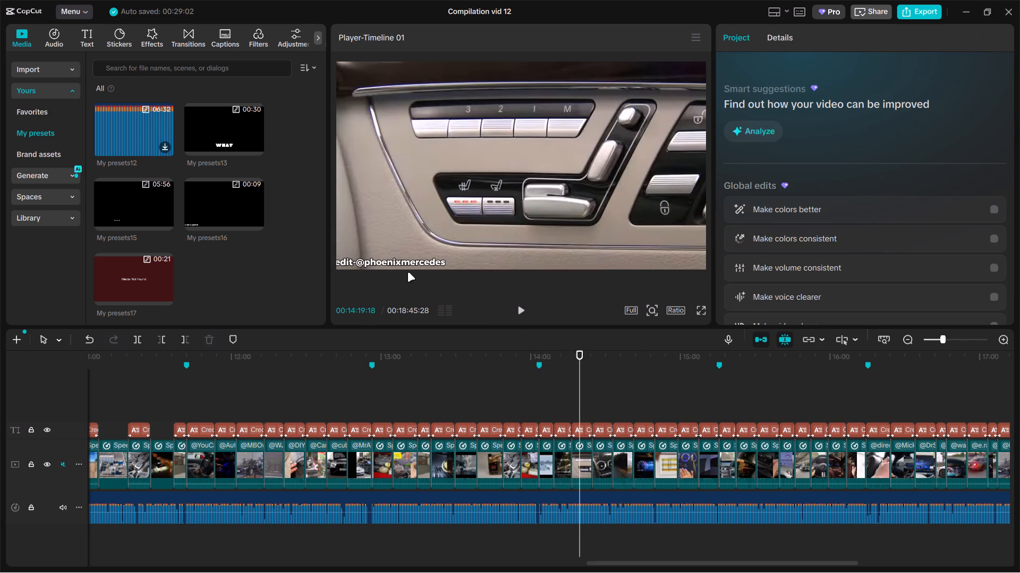
{"action": "left_click_drag", "start_coordinate": [397, 265], "coordinate": [411, 263]}
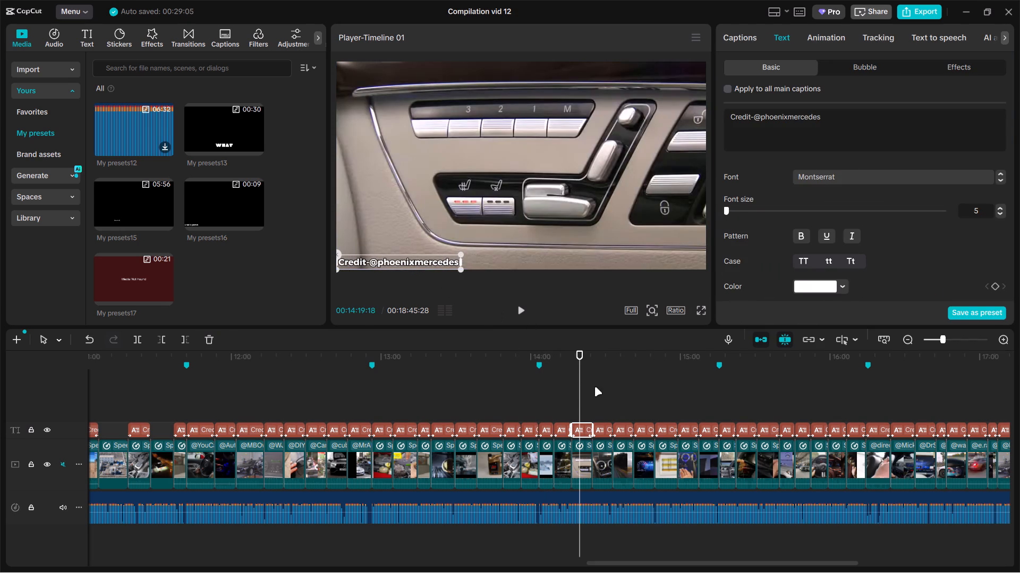
{"action": "left_click", "coordinate": [594, 387]}
{"action": "left_click", "coordinate": [596, 397]}
{"action": "left_click", "coordinate": [601, 397]}
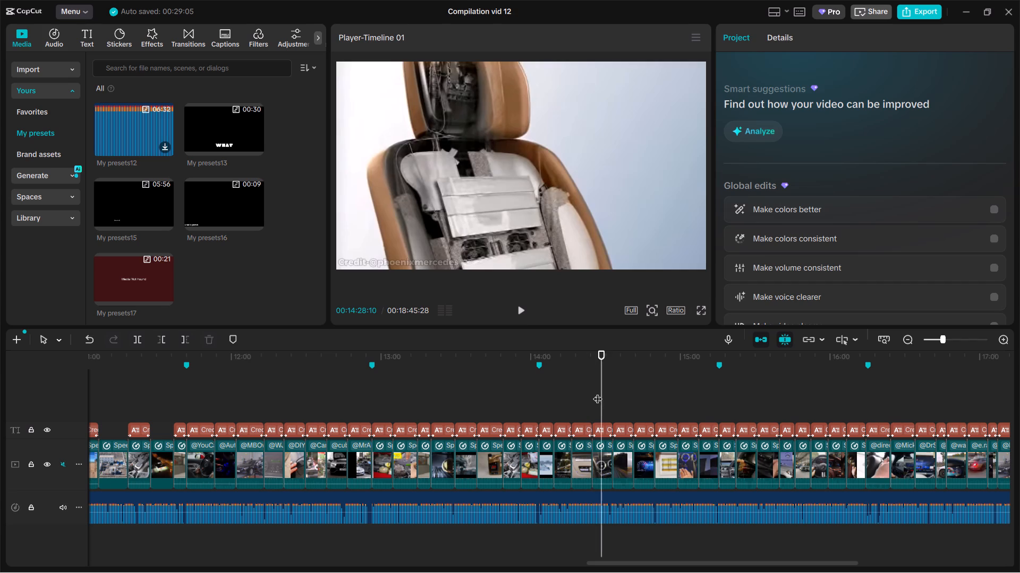
{"action": "left_click_drag", "start_coordinate": [392, 266], "coordinate": [379, 263]}
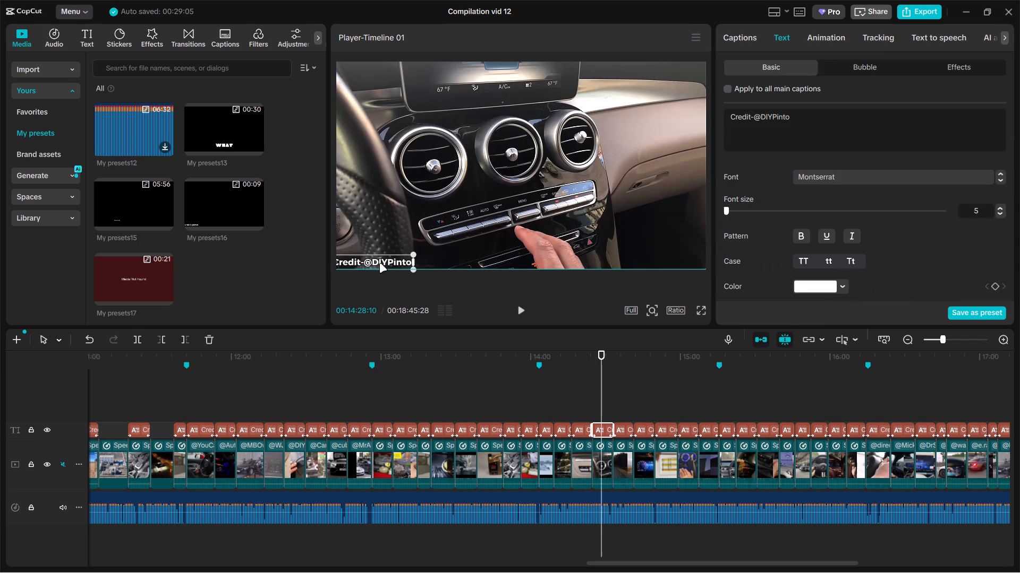
{"action": "left_click_drag", "start_coordinate": [379, 263], "coordinate": [383, 263]}
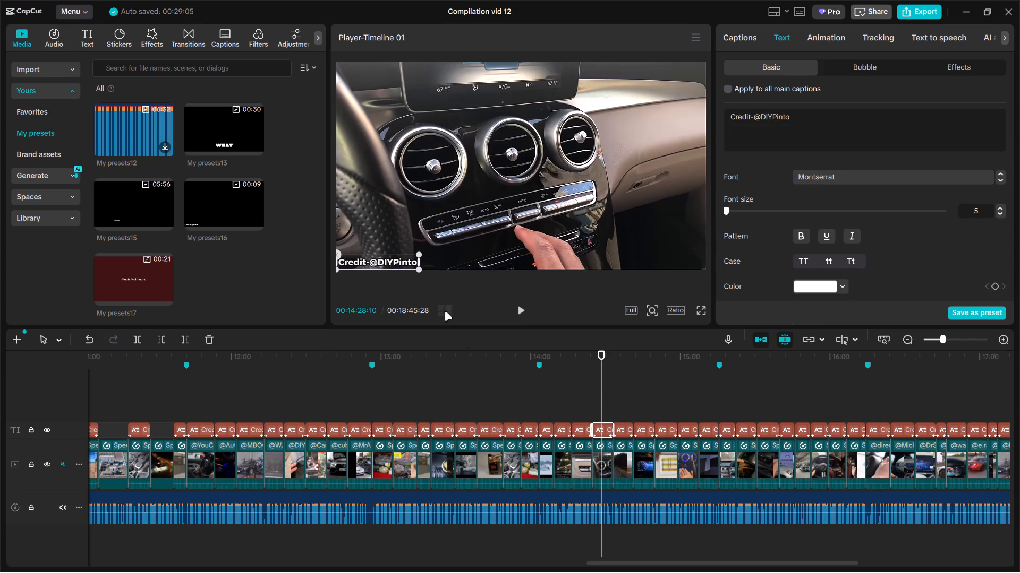
{"action": "left_click_drag", "start_coordinate": [499, 445], "coordinate": [453, 450]}
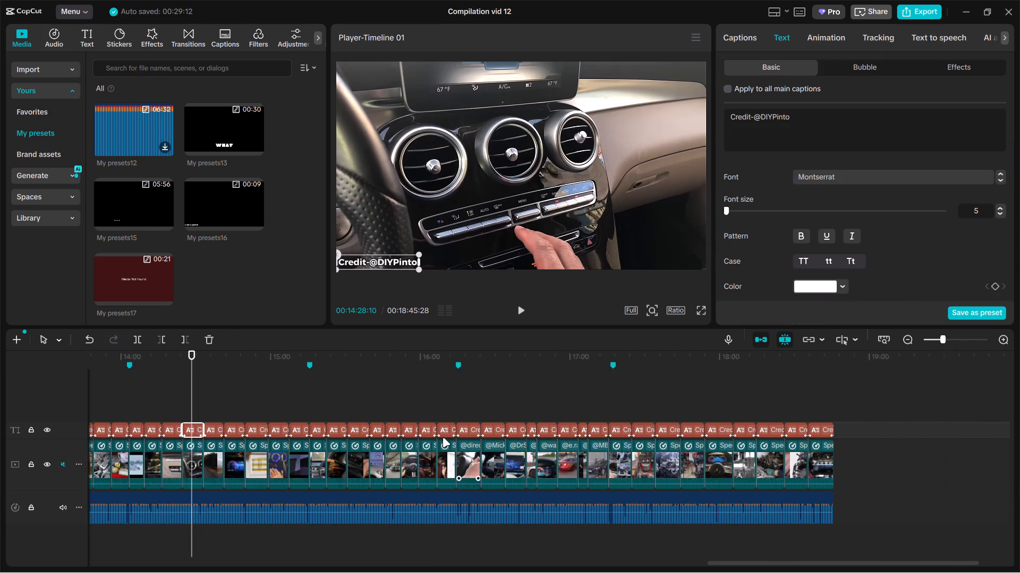
{"action": "left_click_drag", "start_coordinate": [382, 432], "coordinate": [252, 439]}
{"action": "left_click", "coordinate": [259, 407]}
{"action": "left_click_drag", "start_coordinate": [368, 262], "coordinate": [380, 263]}
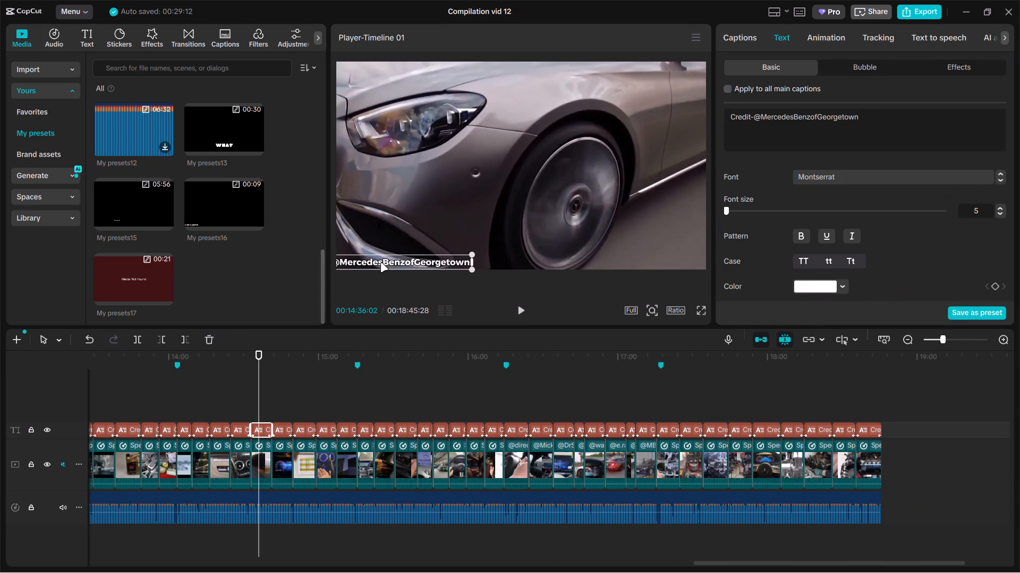
{"action": "left_click_drag", "start_coordinate": [380, 263], "coordinate": [414, 259]}
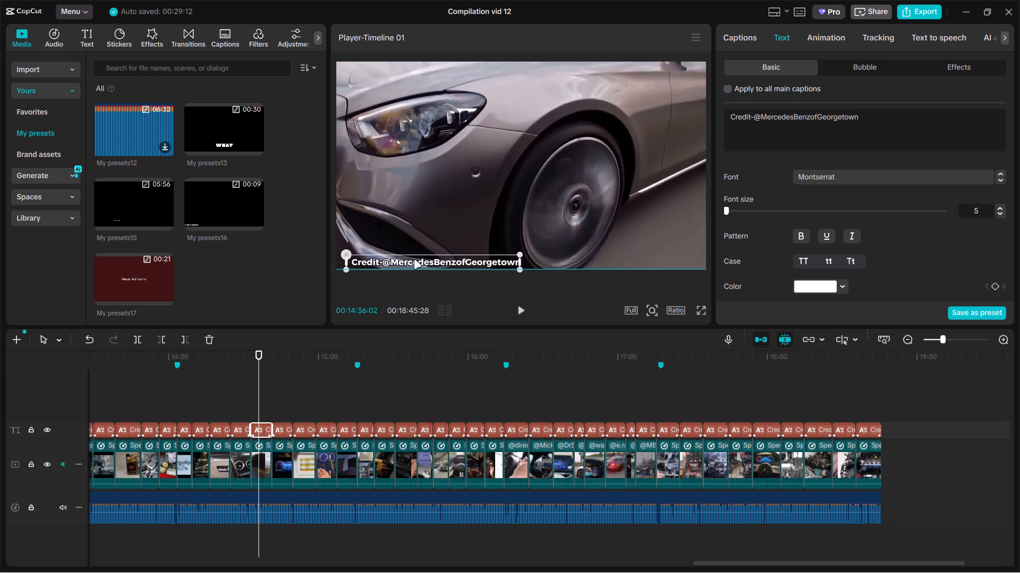
{"action": "left_click_drag", "start_coordinate": [414, 259], "coordinate": [407, 259]}
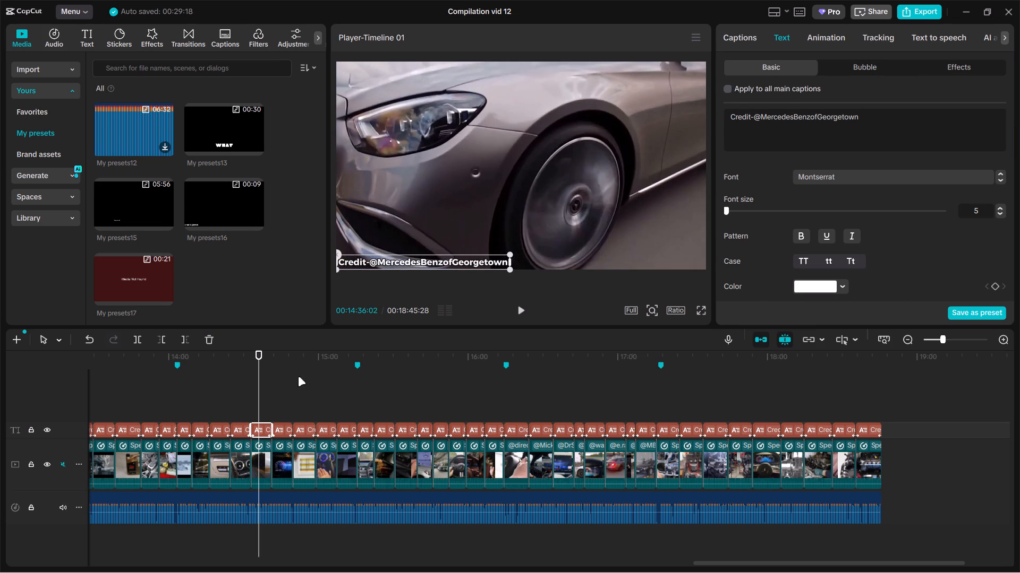
{"action": "left_click", "coordinate": [283, 398]}
{"action": "left_click", "coordinate": [392, 263]}
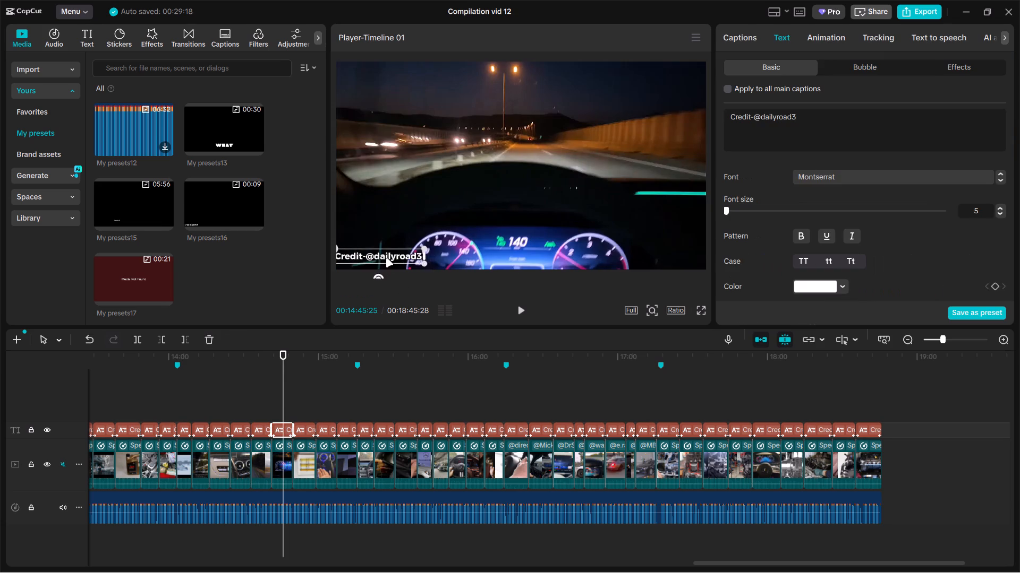
{"action": "left_click", "coordinate": [301, 404]}
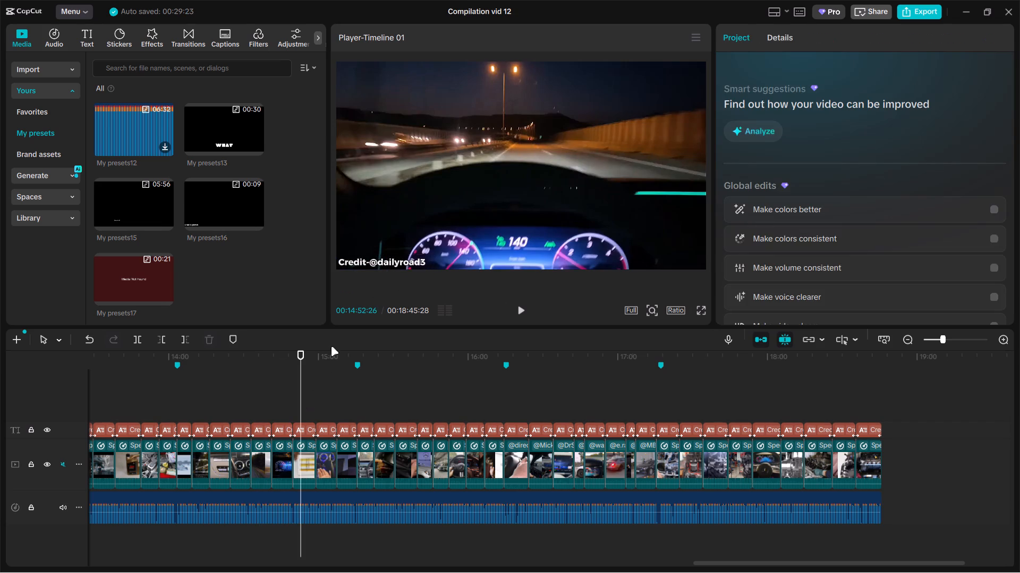
{"action": "left_click_drag", "start_coordinate": [361, 258], "coordinate": [384, 256]}
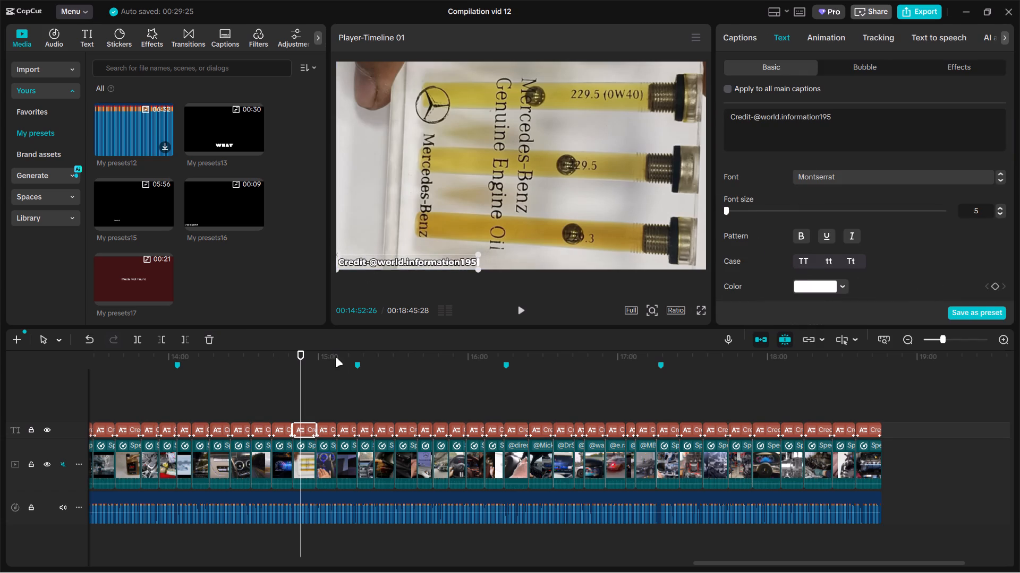
{"action": "left_click", "coordinate": [325, 395]}
{"action": "left_click_drag", "start_coordinate": [377, 261], "coordinate": [399, 258]}
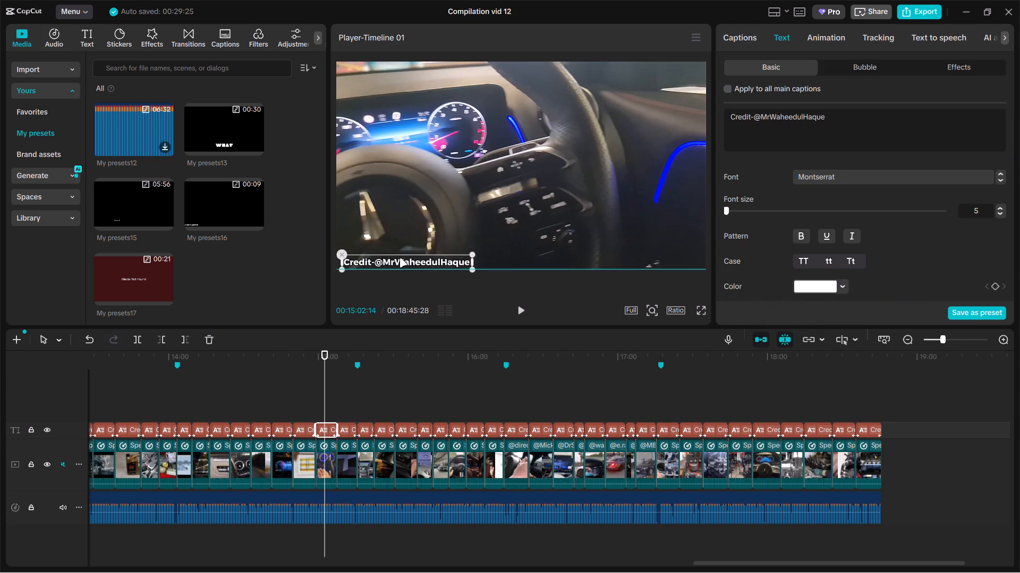
{"action": "left_click_drag", "start_coordinate": [399, 258], "coordinate": [395, 258]}
{"action": "left_click", "coordinate": [346, 390]}
{"action": "left_click_drag", "start_coordinate": [373, 264], "coordinate": [378, 264]}
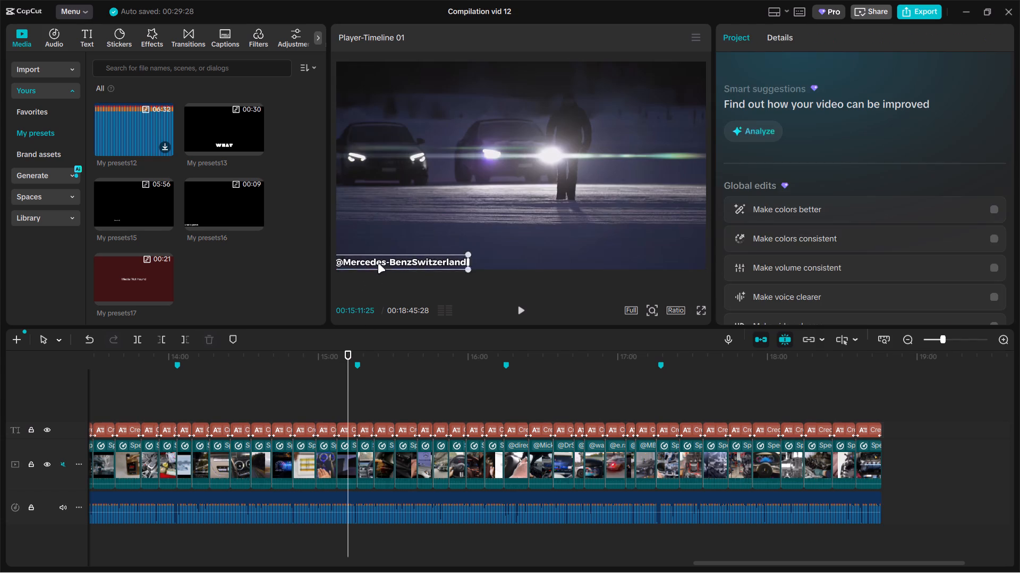
{"action": "left_click_drag", "start_coordinate": [378, 264], "coordinate": [405, 263]}
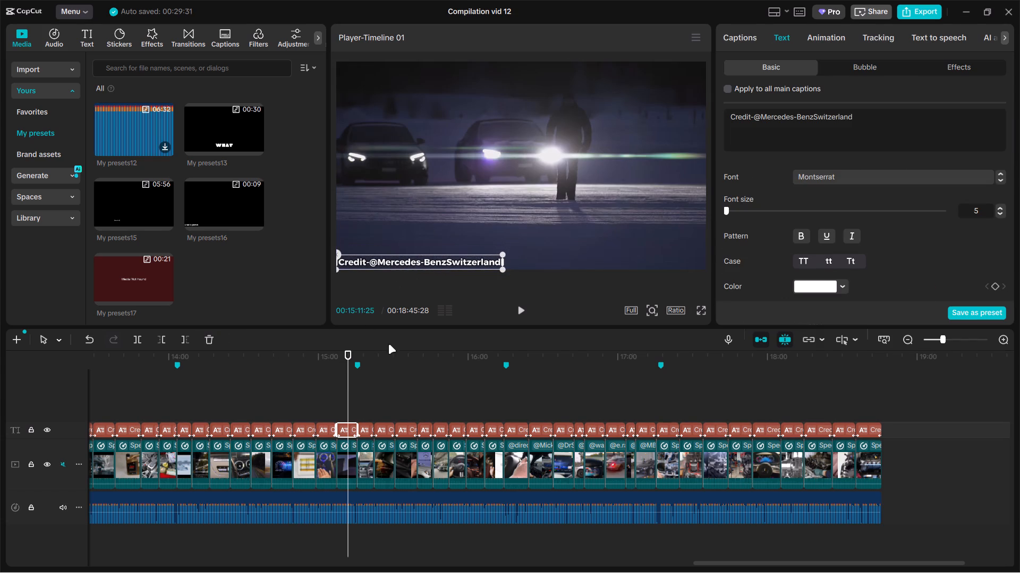
{"action": "left_click", "coordinate": [369, 404]}
{"action": "left_click_drag", "start_coordinate": [364, 266], "coordinate": [384, 263]}
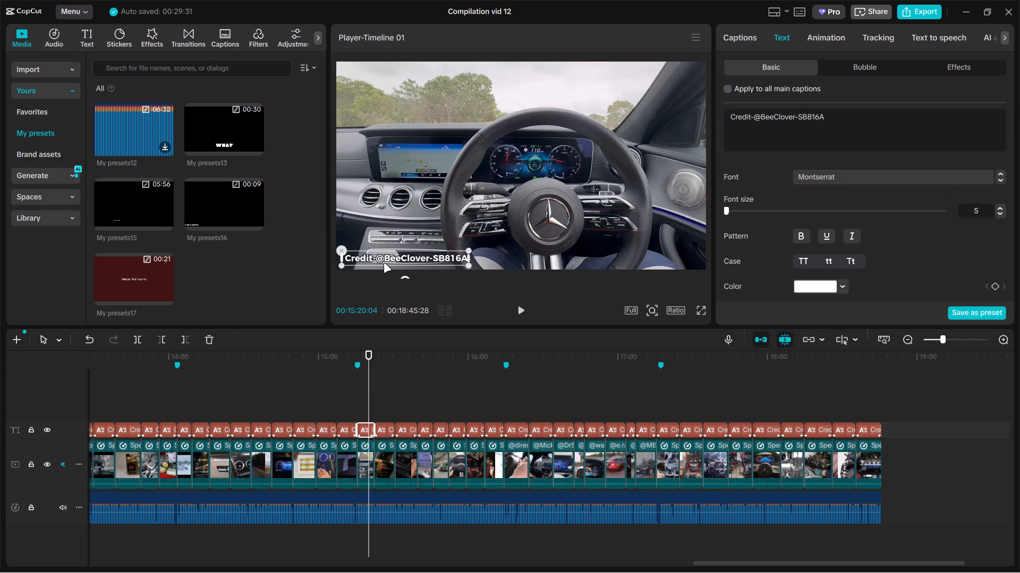
{"action": "left_click_drag", "start_coordinate": [384, 263], "coordinate": [382, 265]}
{"action": "left_click", "coordinate": [379, 395]}
{"action": "left_click_drag", "start_coordinate": [371, 267], "coordinate": [388, 265]}
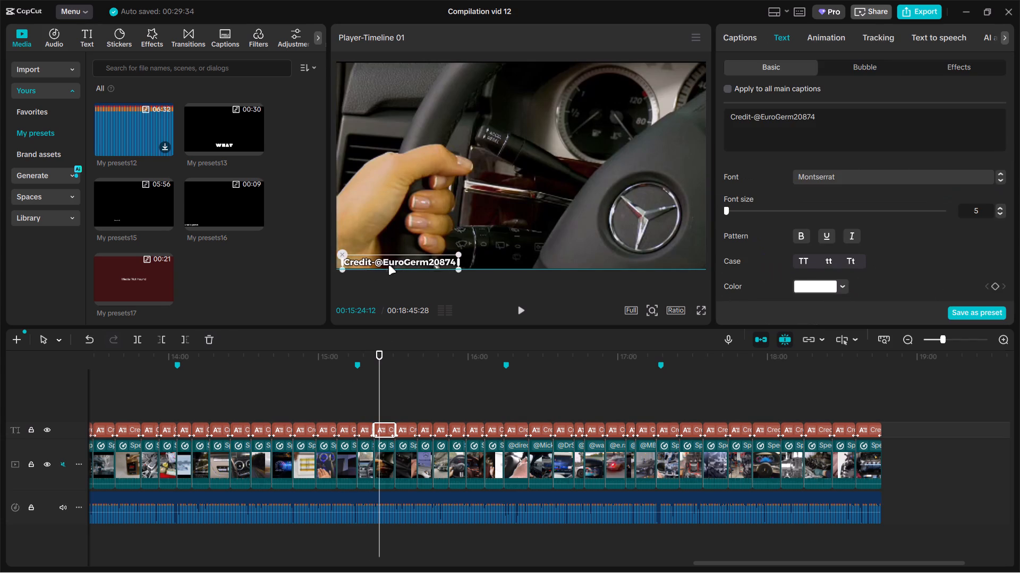
{"action": "left_click_drag", "start_coordinate": [388, 265], "coordinate": [381, 265]}
{"action": "left_click", "coordinate": [405, 392]}
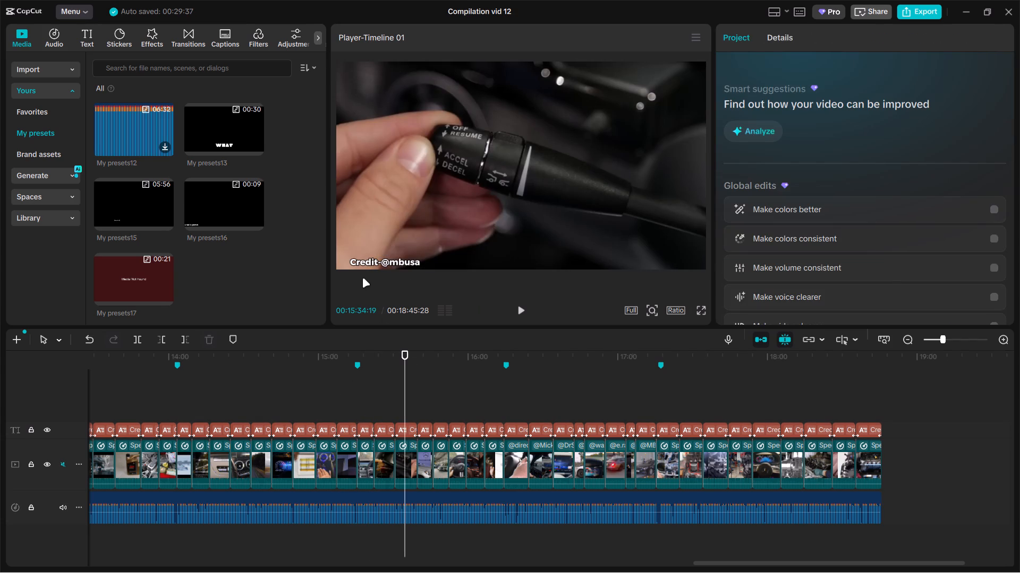
{"action": "left_click_drag", "start_coordinate": [365, 263], "coordinate": [353, 262]}
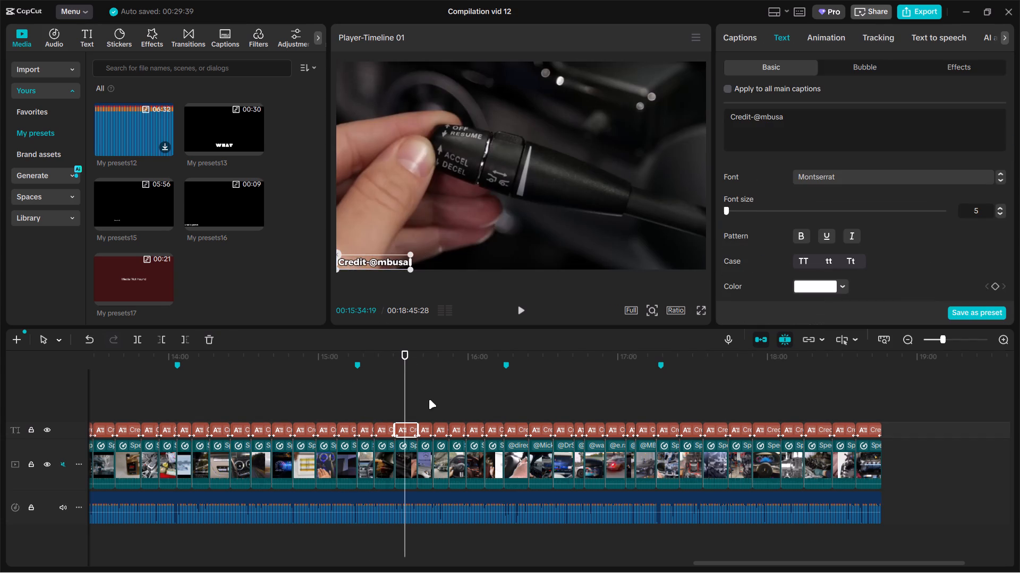
{"action": "left_click", "coordinate": [428, 400]}
{"action": "left_click_drag", "start_coordinate": [368, 263], "coordinate": [359, 263]}
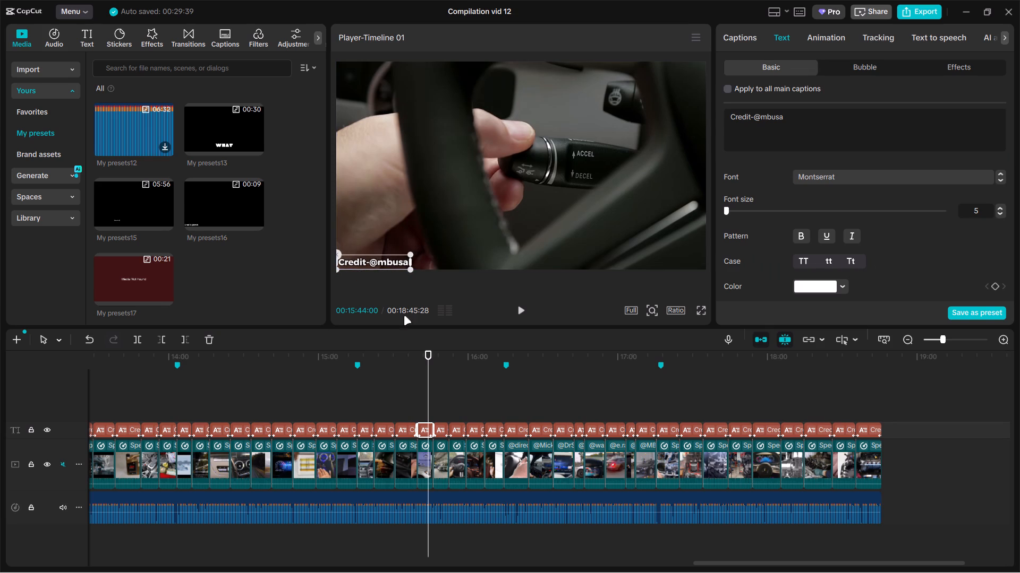
{"action": "left_click", "coordinate": [438, 396]}
{"action": "left_click_drag", "start_coordinate": [358, 264], "coordinate": [348, 264]}
{"action": "left_click", "coordinate": [456, 394]}
{"action": "left_click_drag", "start_coordinate": [357, 271], "coordinate": [379, 270]}
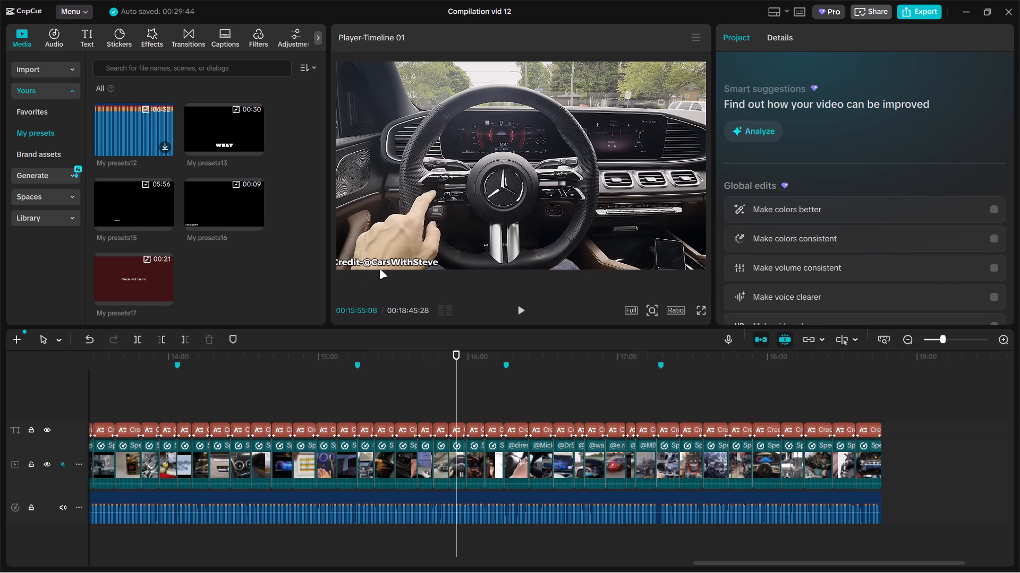
{"action": "left_click_drag", "start_coordinate": [379, 270], "coordinate": [378, 268]}
{"action": "left_click_drag", "start_coordinate": [368, 263], "coordinate": [376, 263]}
{"action": "left_click", "coordinate": [471, 393]}
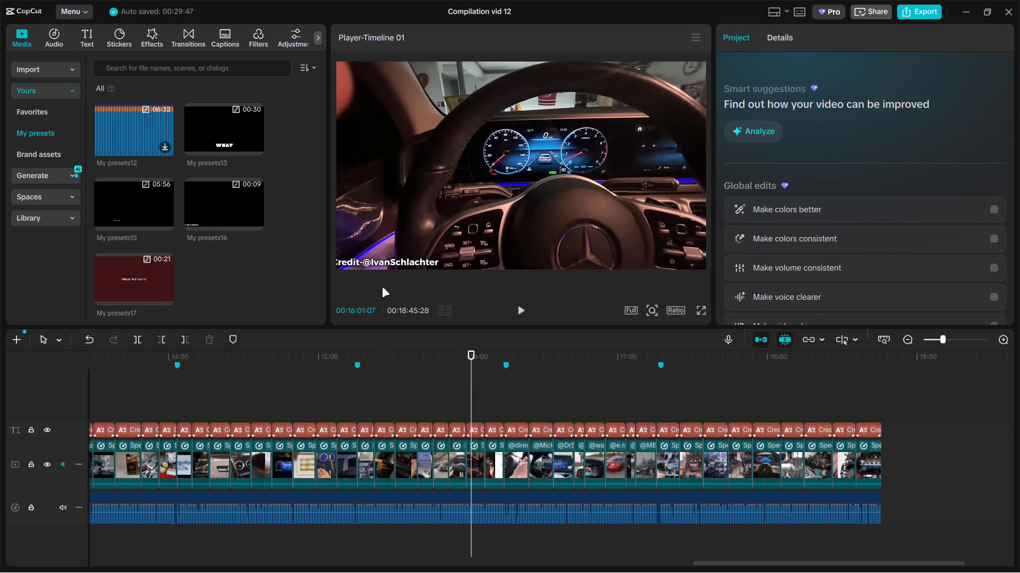
{"action": "left_click_drag", "start_coordinate": [364, 272], "coordinate": [379, 269]}
{"action": "left_click_drag", "start_coordinate": [359, 259], "coordinate": [378, 258]}
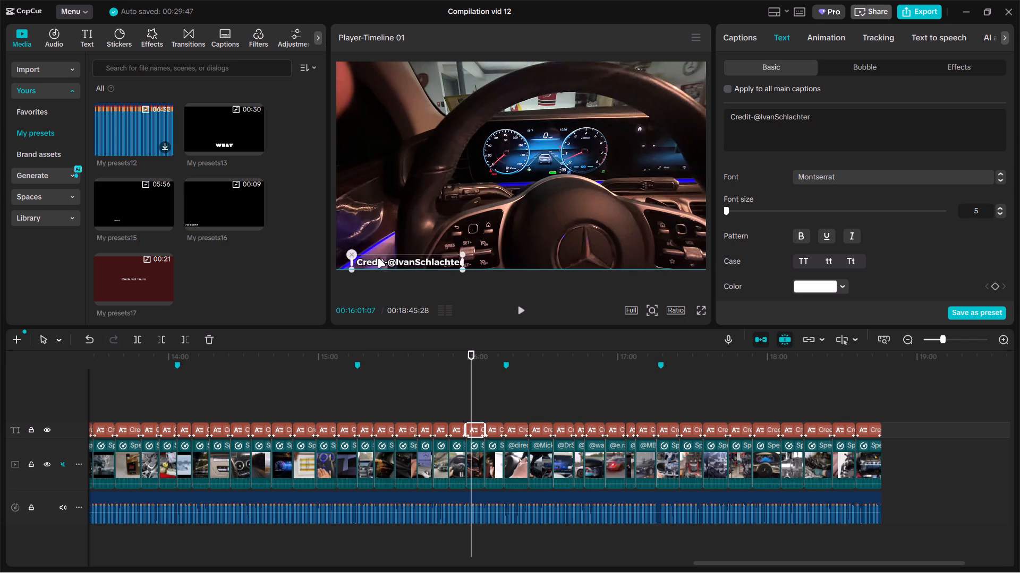
{"action": "left_click_drag", "start_coordinate": [378, 258], "coordinate": [368, 258]}
{"action": "left_click", "coordinate": [494, 394]}
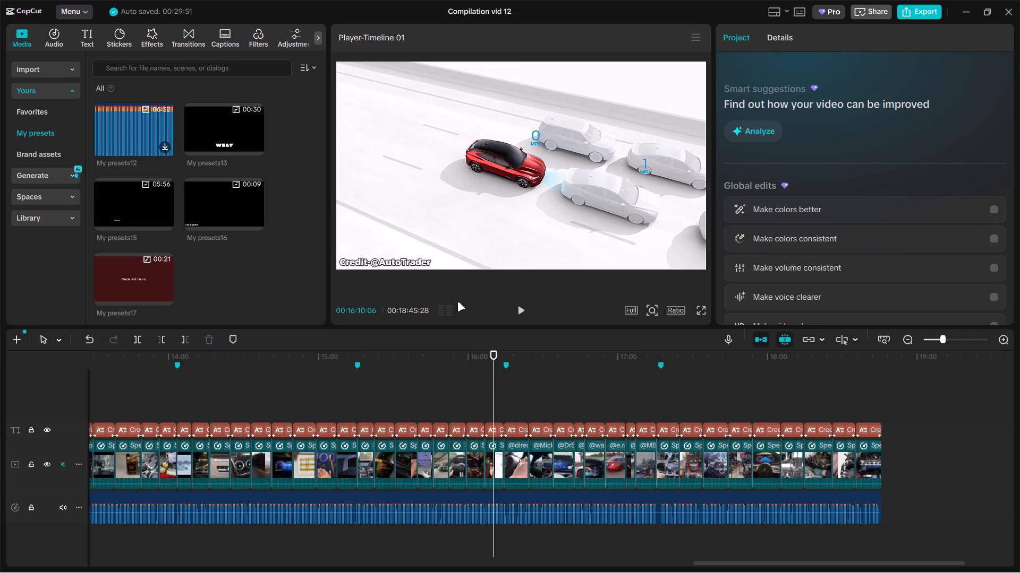
{"action": "left_click", "coordinate": [364, 266]}
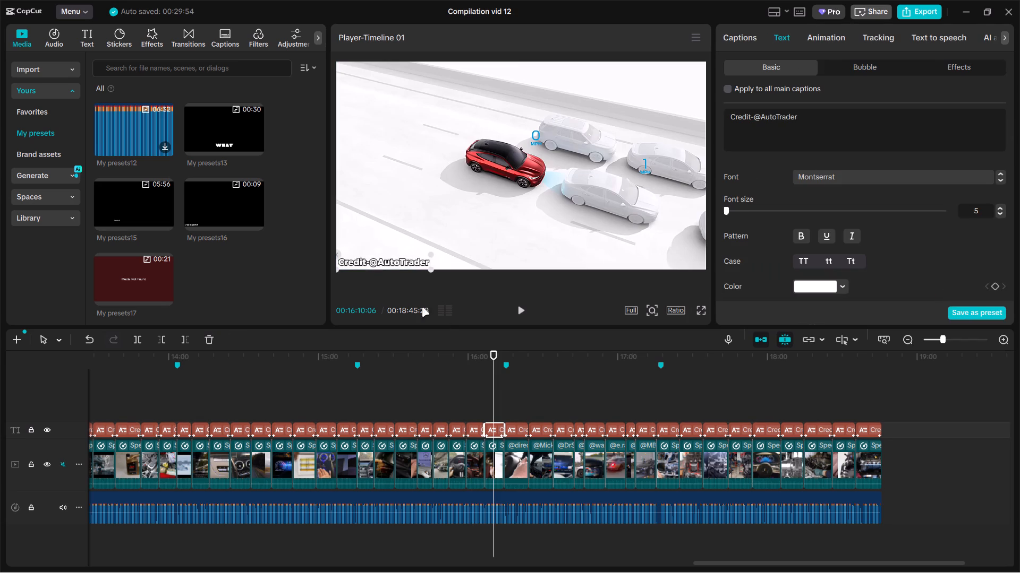
{"action": "left_click", "coordinate": [512, 400]}
{"action": "left_click_drag", "start_coordinate": [371, 268], "coordinate": [398, 266]}
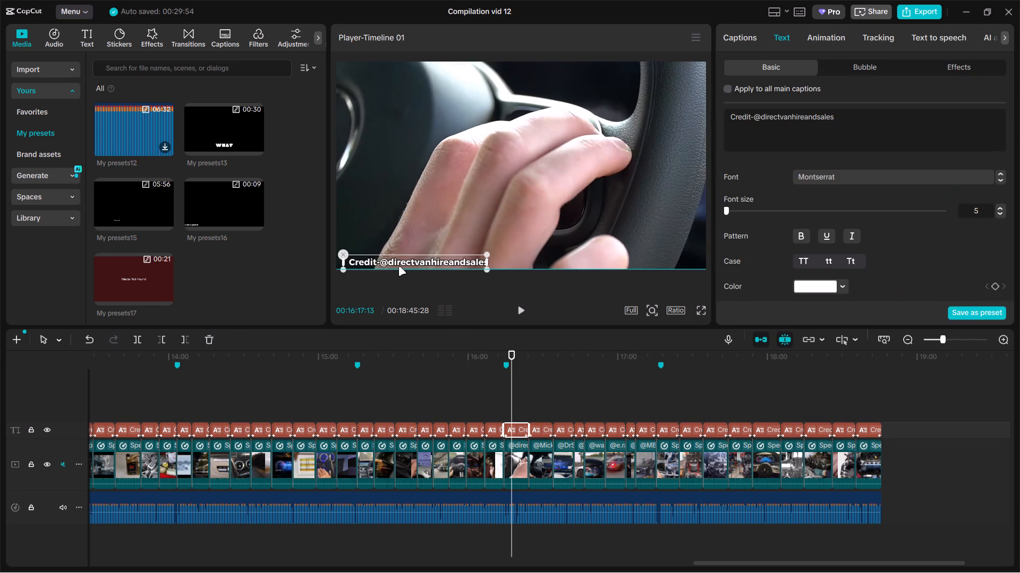
{"action": "left_click_drag", "start_coordinate": [398, 266], "coordinate": [392, 265]}
{"action": "left_click", "coordinate": [534, 388]}
{"action": "left_click_drag", "start_coordinate": [382, 270], "coordinate": [395, 267]}
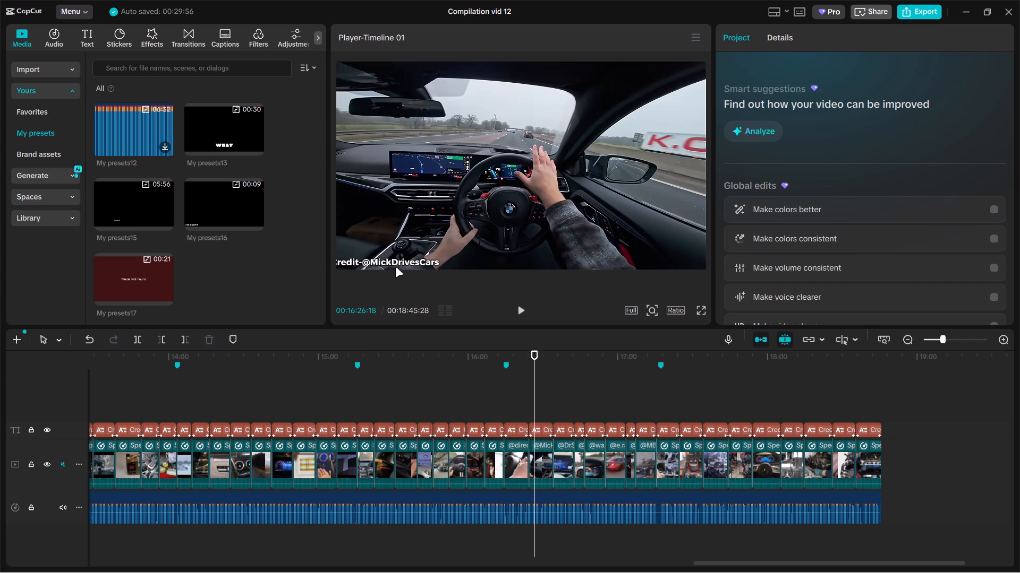
{"action": "left_click_drag", "start_coordinate": [395, 267], "coordinate": [398, 264]}
{"action": "left_click_drag", "start_coordinate": [373, 261], "coordinate": [384, 259]}
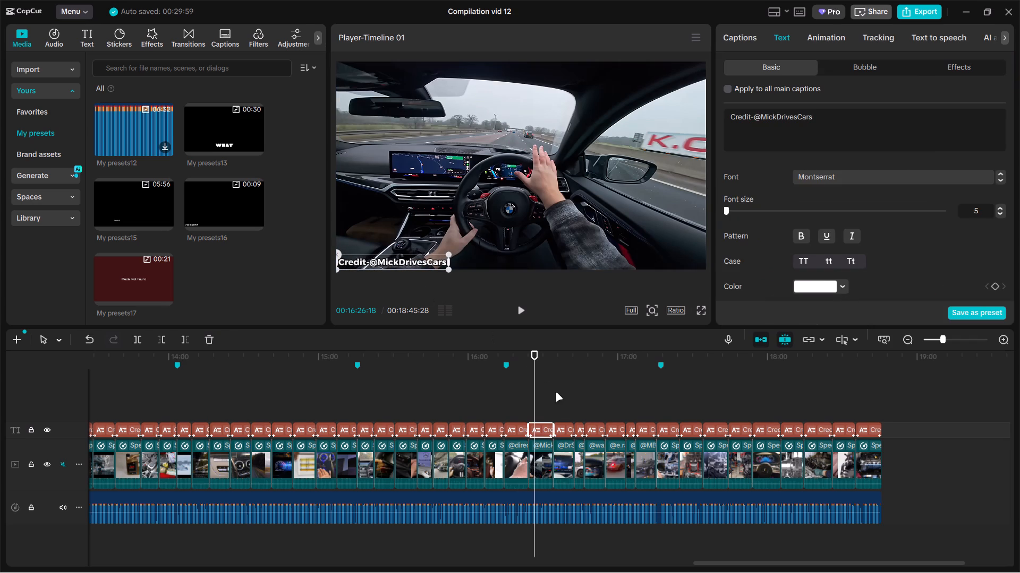
{"action": "left_click", "coordinate": [563, 395]}
{"action": "left_click_drag", "start_coordinate": [375, 258], "coordinate": [368, 254]}
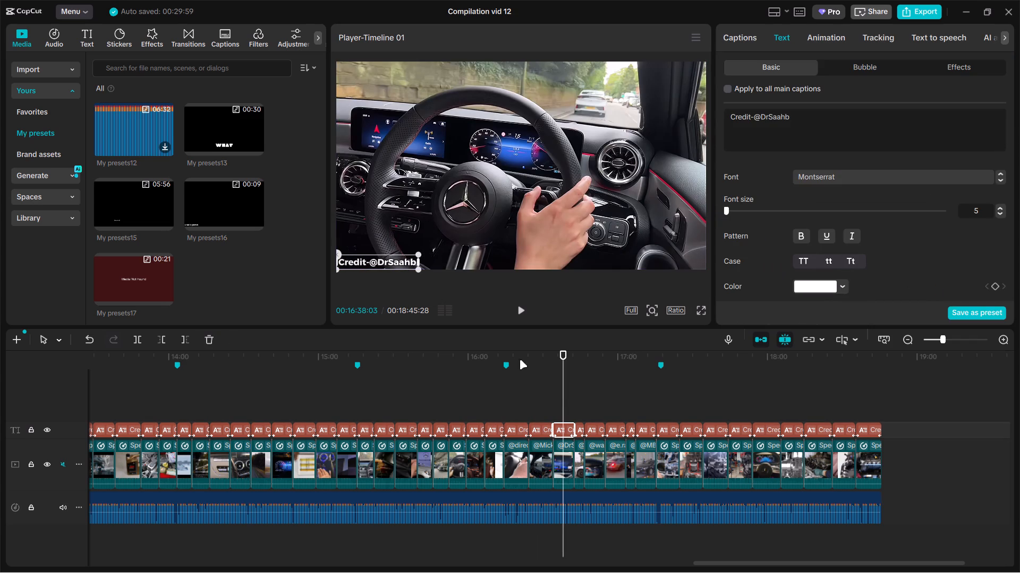
{"action": "left_click", "coordinate": [579, 400]}
{"action": "left_click_drag", "start_coordinate": [575, 400], "coordinate": [580, 396]}
{"action": "left_click_drag", "start_coordinate": [370, 269], "coordinate": [355, 266]}
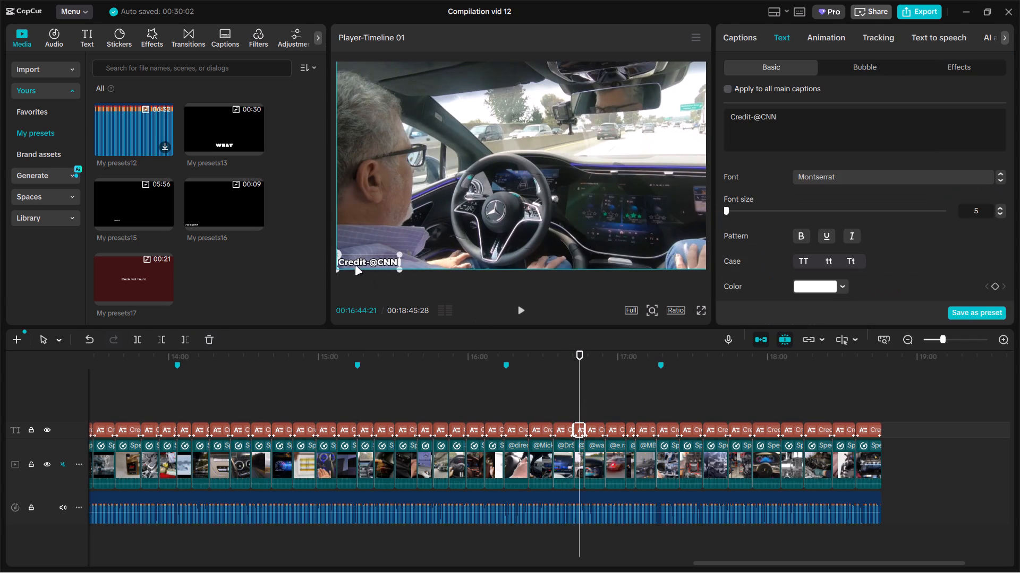
{"action": "left_click_drag", "start_coordinate": [355, 266], "coordinate": [354, 266]}
{"action": "left_click", "coordinate": [593, 408]}
{"action": "left_click_drag", "start_coordinate": [376, 263], "coordinate": [398, 262]}
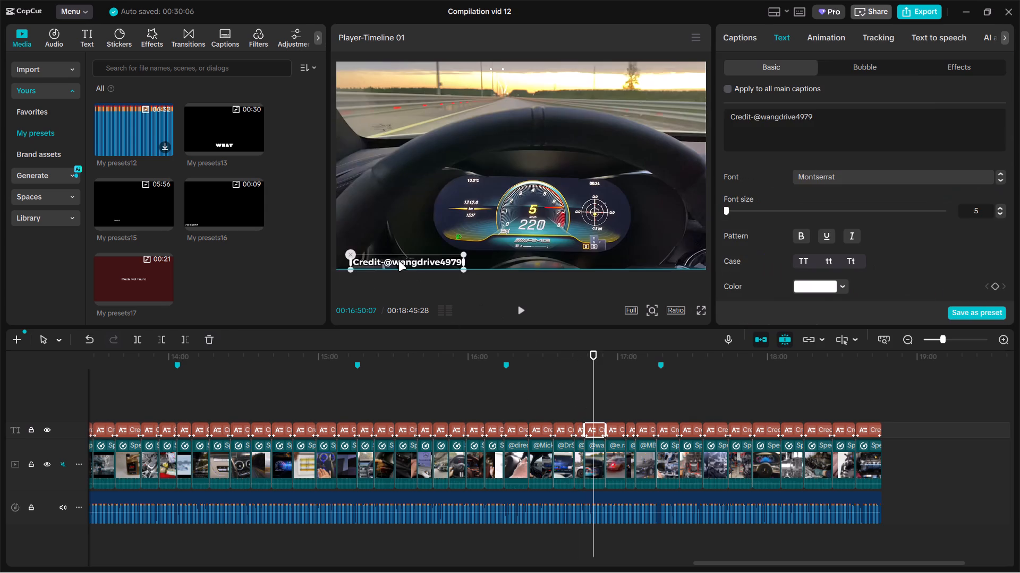
{"action": "left_click_drag", "start_coordinate": [398, 262], "coordinate": [384, 262]}
{"action": "left_click", "coordinate": [613, 409]}
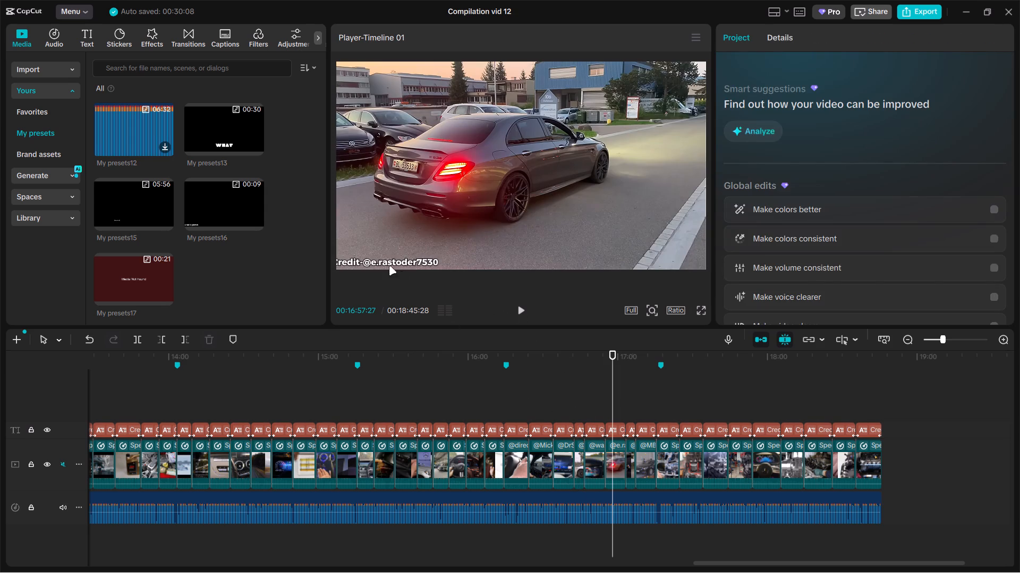
{"action": "left_click_drag", "start_coordinate": [388, 265], "coordinate": [396, 263]}
{"action": "left_click", "coordinate": [633, 398]}
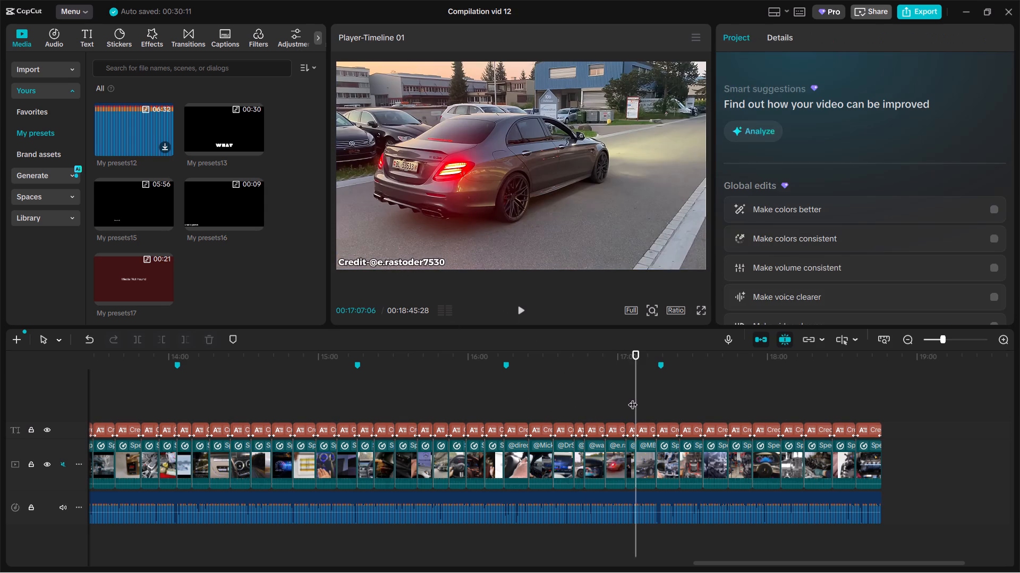
{"action": "left_click", "coordinate": [632, 398]}
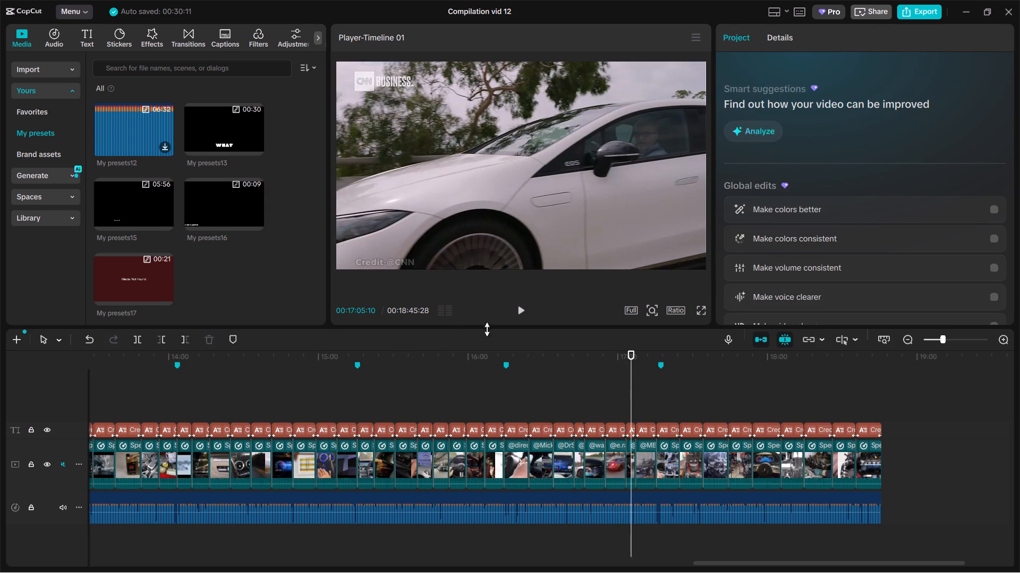
{"action": "left_click_drag", "start_coordinate": [378, 262], "coordinate": [363, 262]}
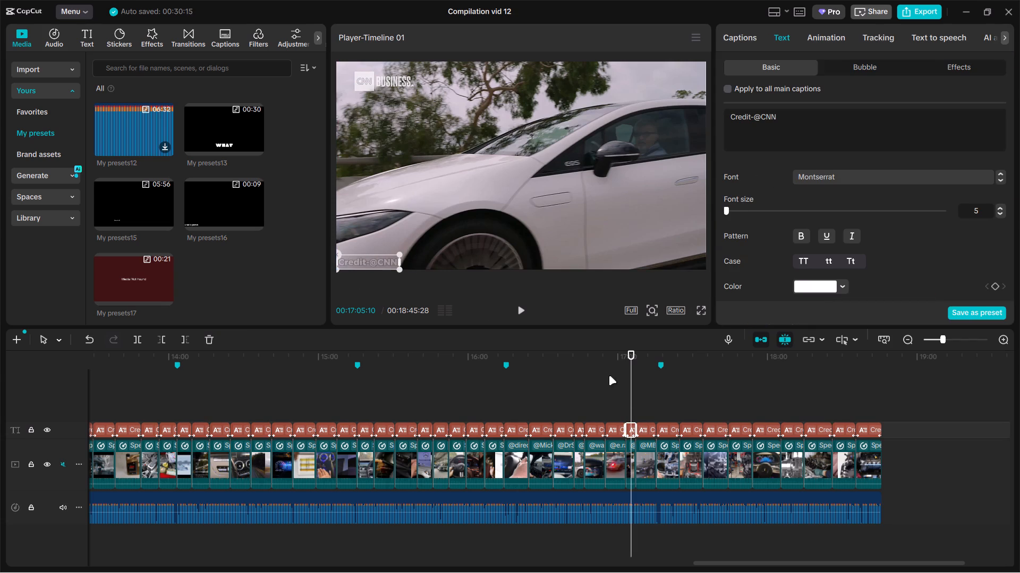
{"action": "left_click", "coordinate": [647, 402]}
{"action": "left_click_drag", "start_coordinate": [381, 261], "coordinate": [390, 263]}
{"action": "left_click", "coordinate": [667, 400]}
{"action": "left_click_drag", "start_coordinate": [394, 264], "coordinate": [403, 264]}
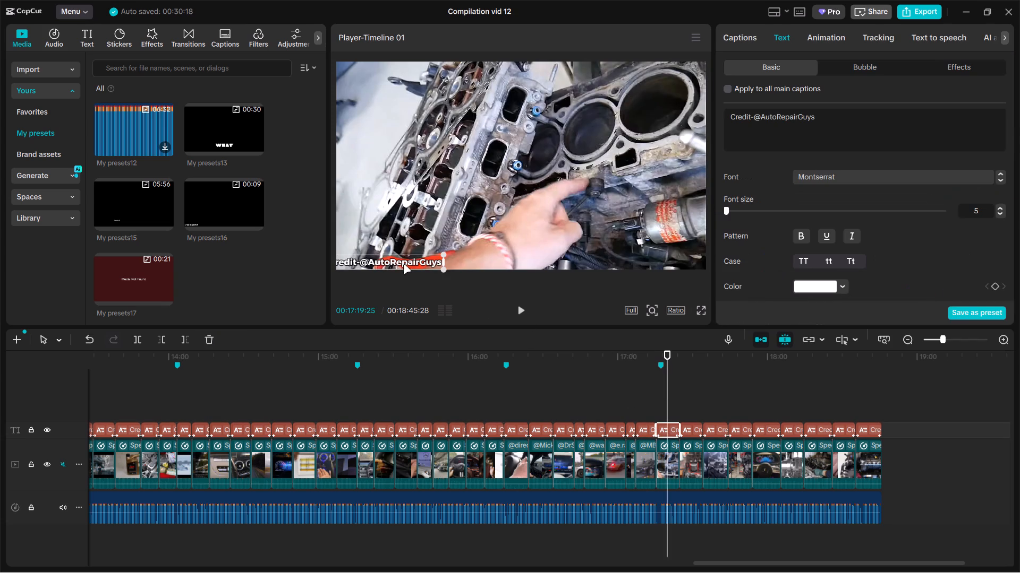
{"action": "left_click_drag", "start_coordinate": [403, 264], "coordinate": [405, 262]}
{"action": "left_click", "coordinate": [685, 397]}
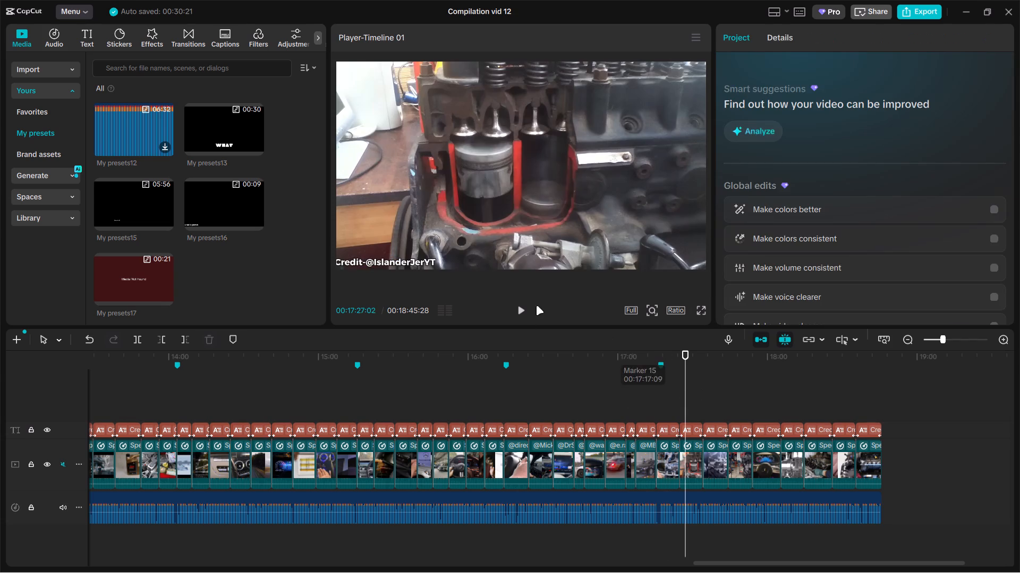
{"action": "left_click", "coordinate": [395, 265]}
{"action": "left_click", "coordinate": [717, 390]}
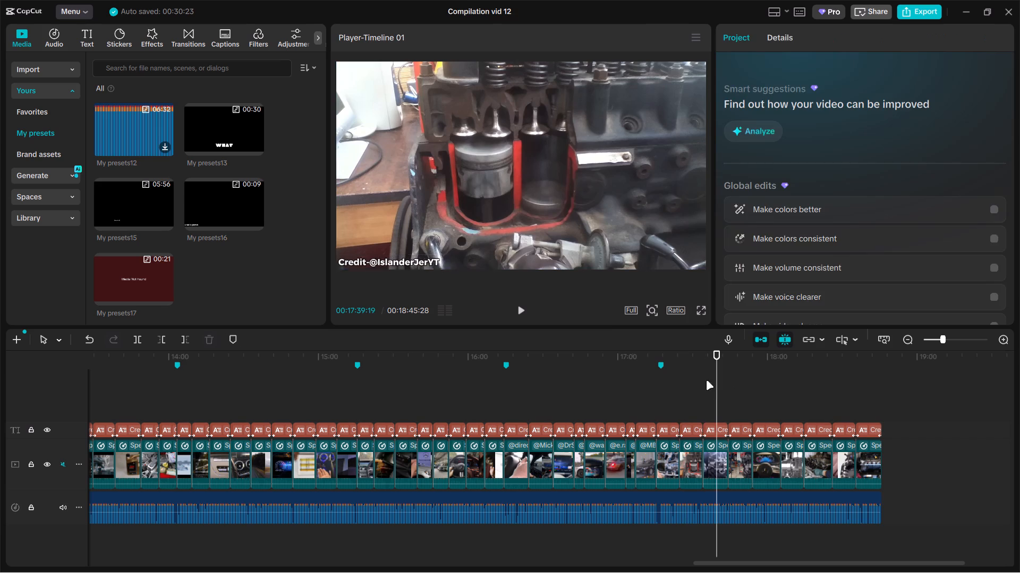
{"action": "left_click_drag", "start_coordinate": [383, 266], "coordinate": [433, 264]}
{"action": "left_click", "coordinate": [737, 393]}
{"action": "left_click", "coordinate": [409, 261]}
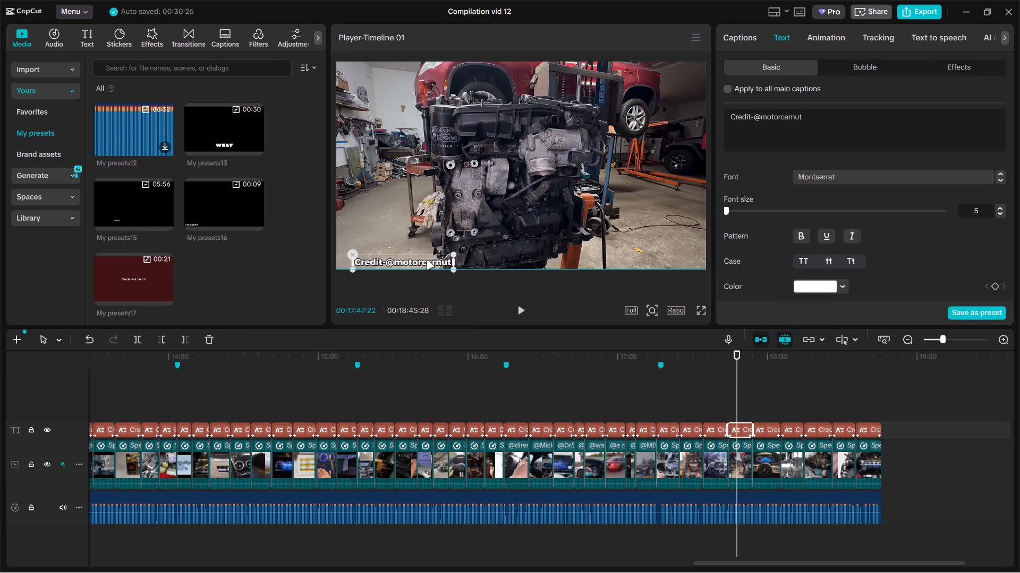
{"action": "left_click", "coordinate": [766, 389]}
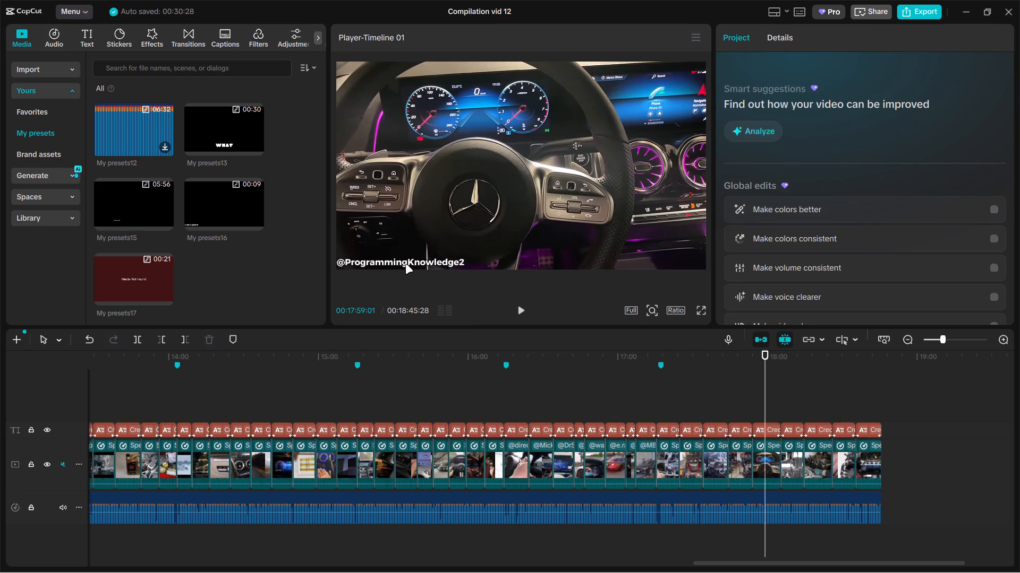
{"action": "left_click_drag", "start_coordinate": [405, 264], "coordinate": [436, 266]}
{"action": "left_click", "coordinate": [796, 404]}
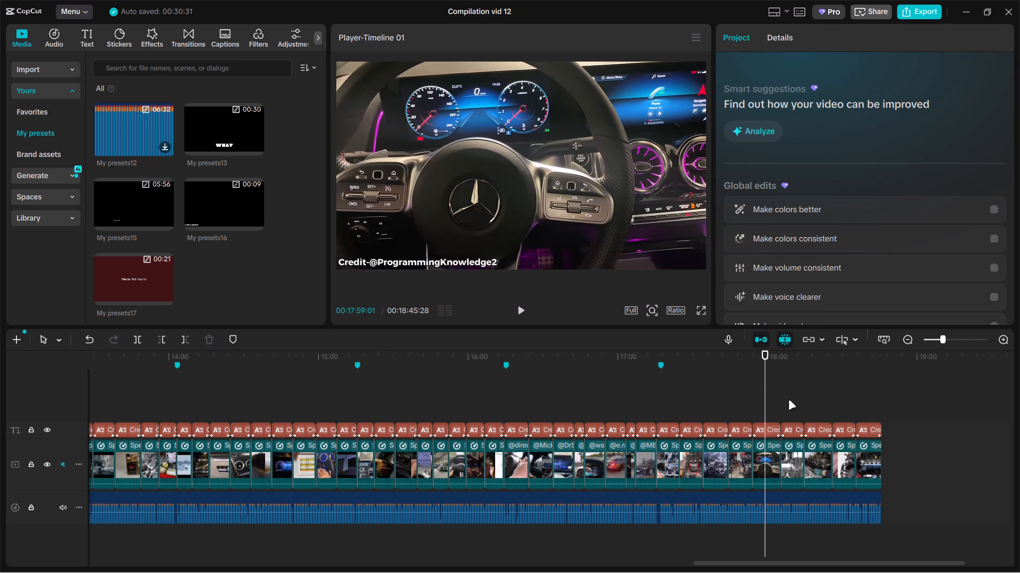
{"action": "left_click", "coordinate": [814, 407]}
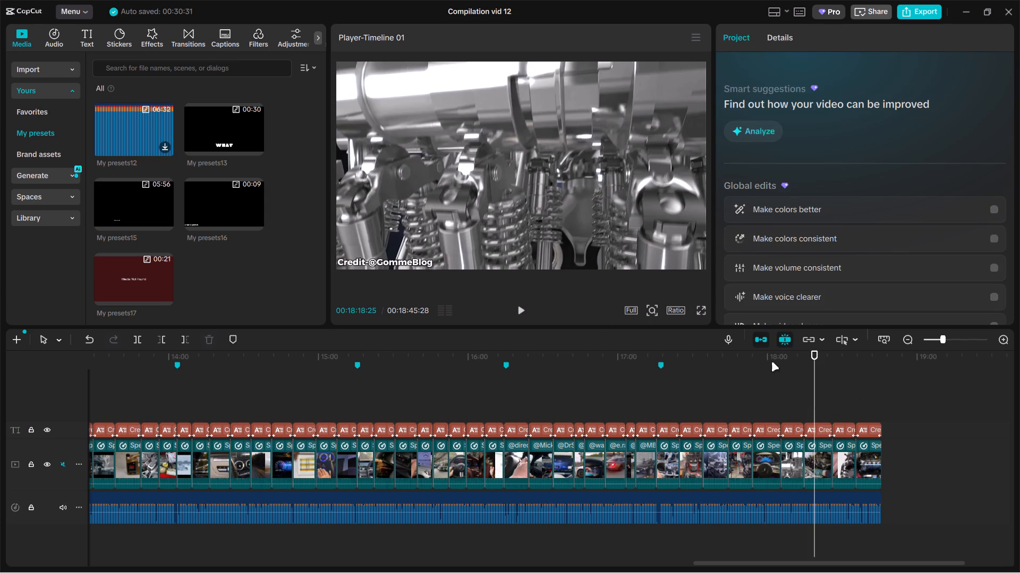
{"action": "left_click_drag", "start_coordinate": [367, 255], "coordinate": [393, 255]}
{"action": "left_click", "coordinate": [366, 262]}
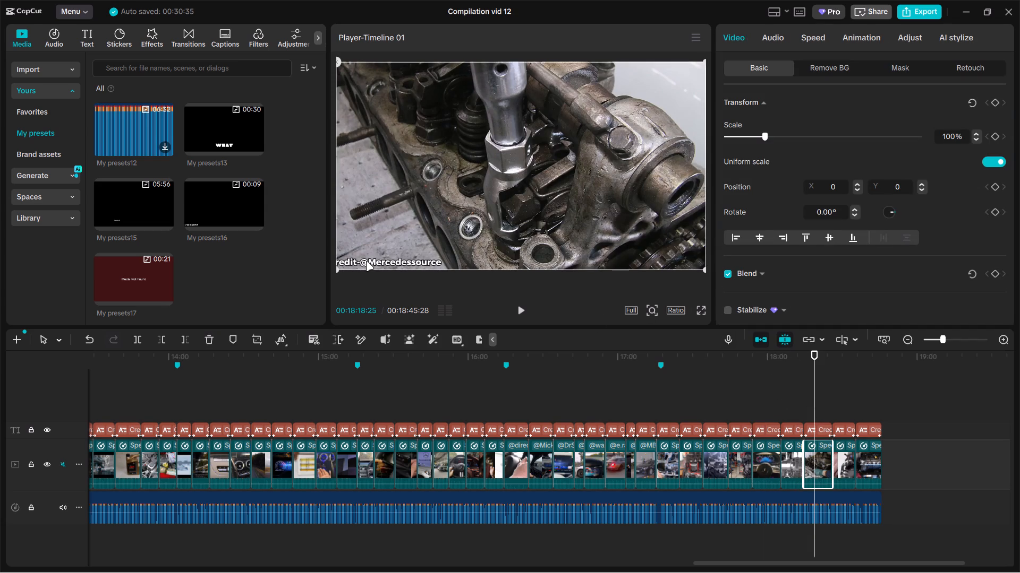
{"action": "left_click_drag", "start_coordinate": [364, 262], "coordinate": [371, 259]}
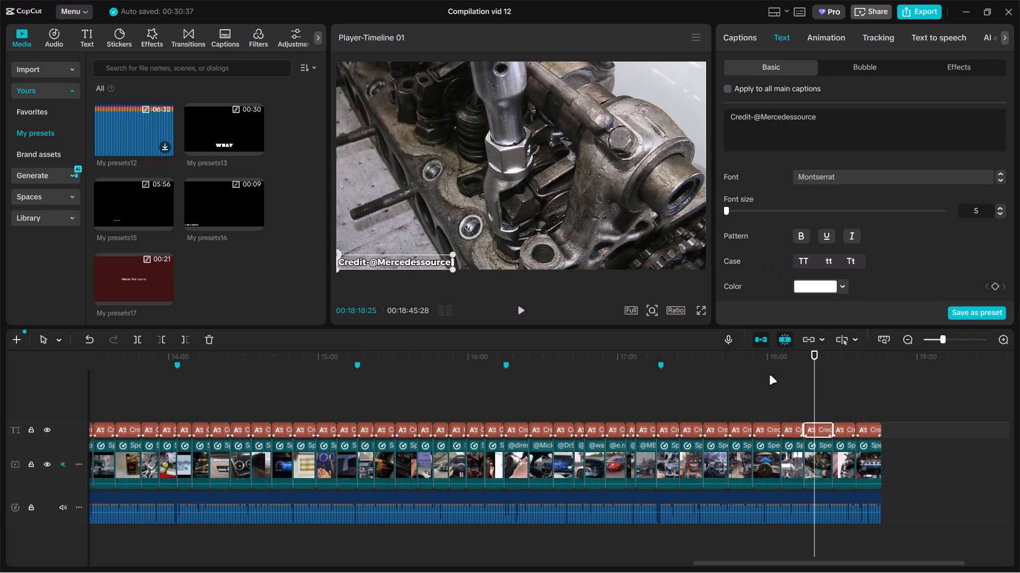
{"action": "left_click", "coordinate": [839, 402]}
{"action": "left_click_drag", "start_coordinate": [381, 264], "coordinate": [379, 263]}
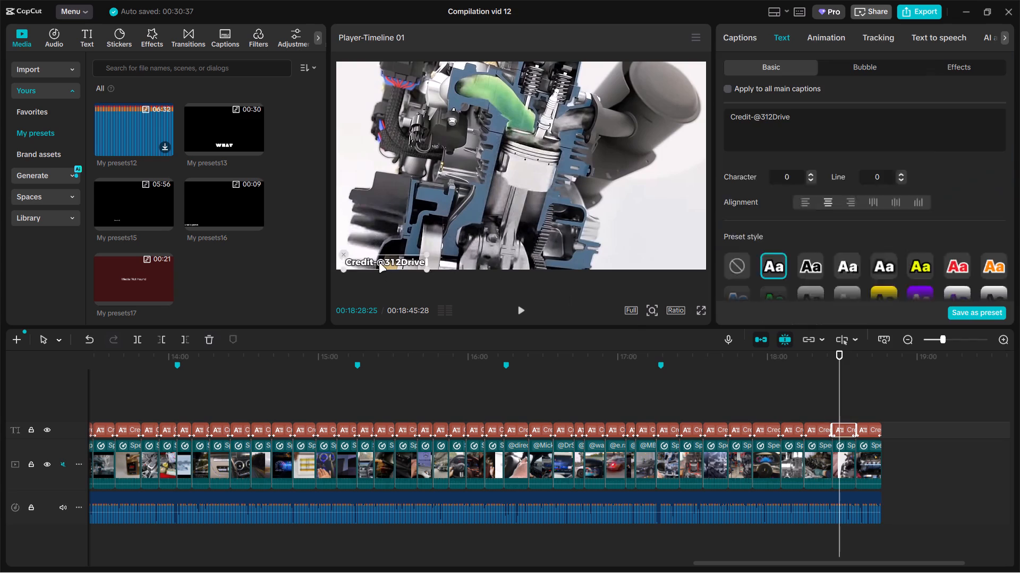
{"action": "left_click_drag", "start_coordinate": [379, 263], "coordinate": [373, 262]}
{"action": "left_click", "coordinate": [871, 395]}
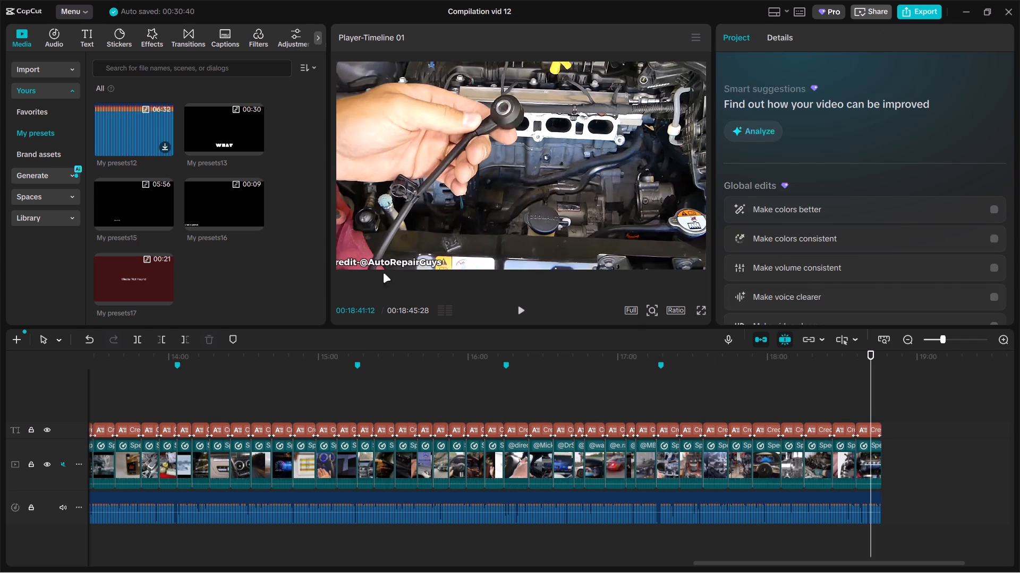
{"action": "left_click_drag", "start_coordinate": [370, 264], "coordinate": [377, 263]}
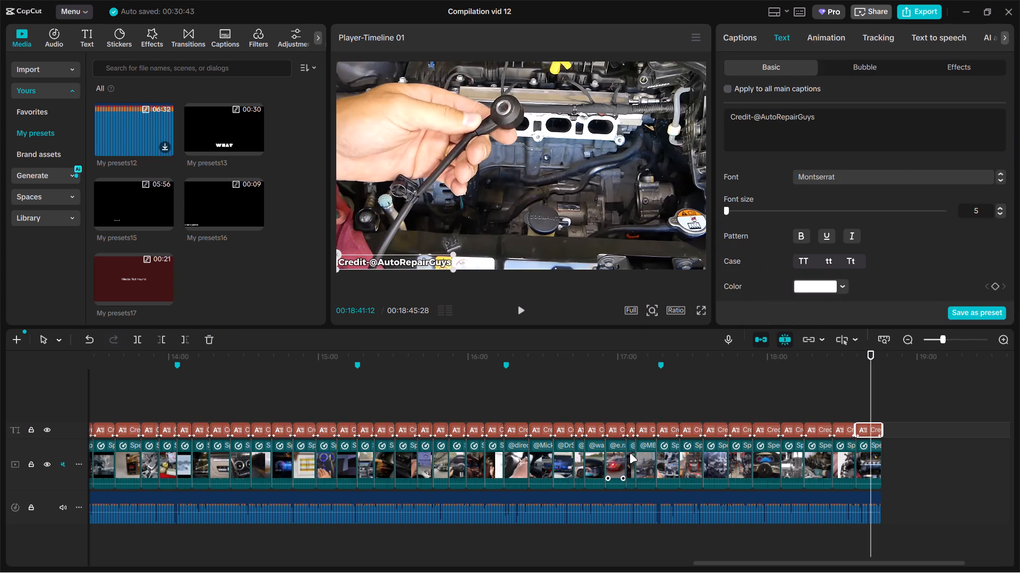
Return to the start of the timeline and scrub to about 4:22, checking the clips and their credit captions.
{"action": "scroll", "coordinate": [631, 453], "scroll_direction": "down", "scroll_amount": 14, "text": "ctrl"}
{"action": "left_click", "coordinate": [346, 395]}
{"action": "left_click_drag", "start_coordinate": [343, 395], "coordinate": [182, 401]}
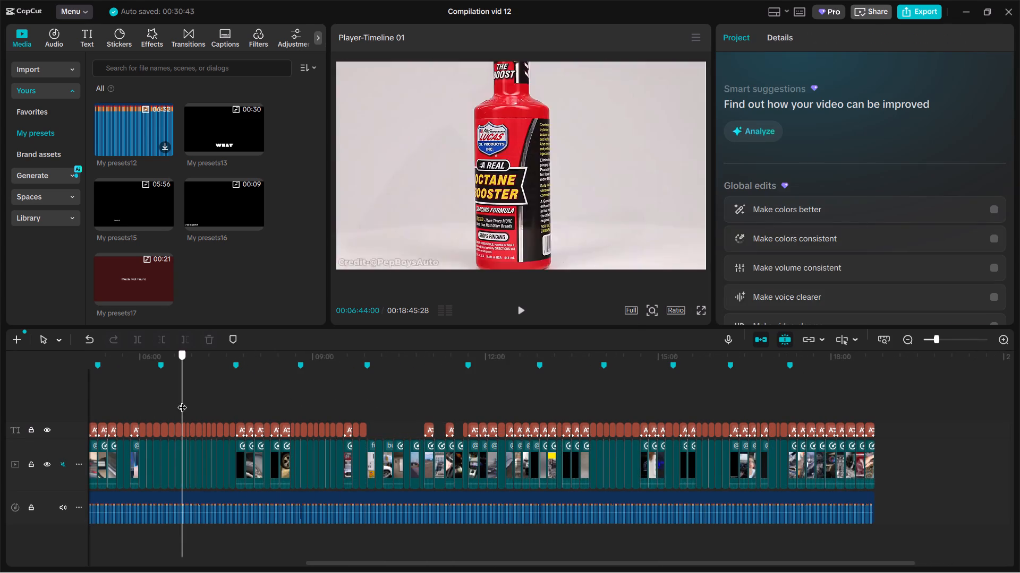
{"action": "left_click_drag", "start_coordinate": [182, 401], "coordinate": [79, 386]}
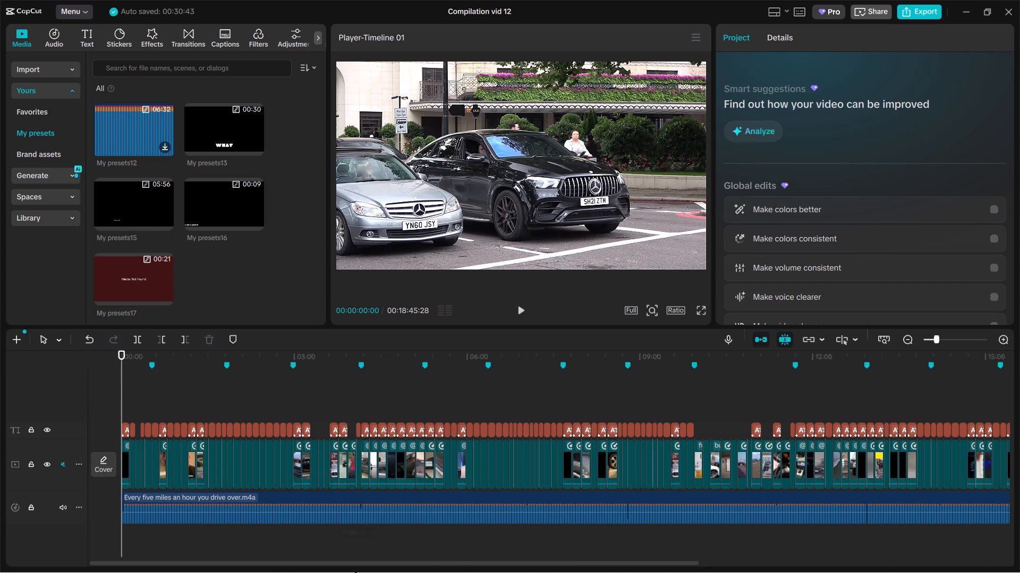
{"action": "scroll", "coordinate": [180, 421], "scroll_direction": "up", "scroll_amount": 13, "text": "ctrl"}
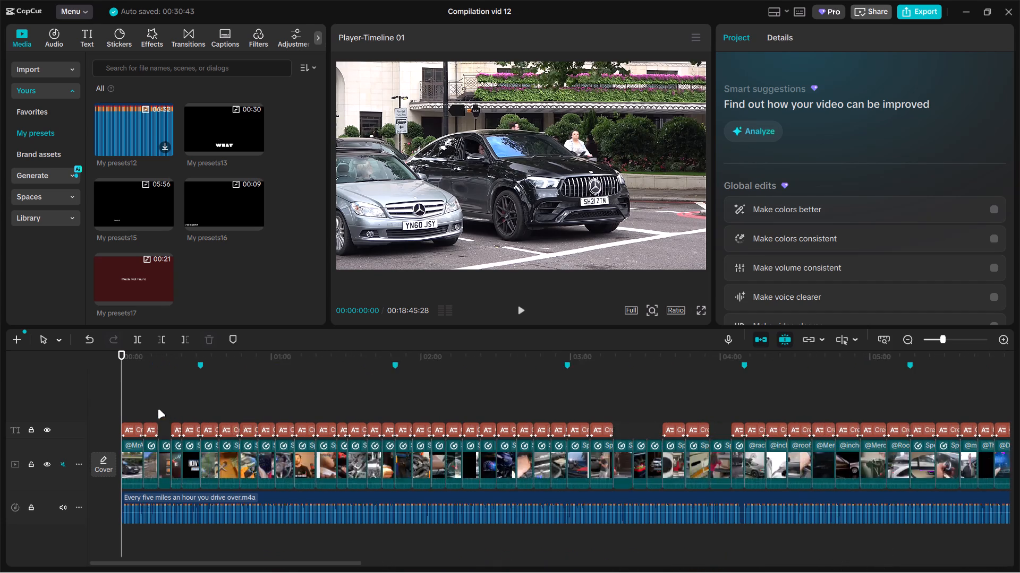
{"action": "scroll", "coordinate": [158, 409], "scroll_direction": "up", "scroll_amount": 4, "text": "ctrl"}
{"action": "left_click_drag", "start_coordinate": [121, 401], "coordinate": [180, 390]}
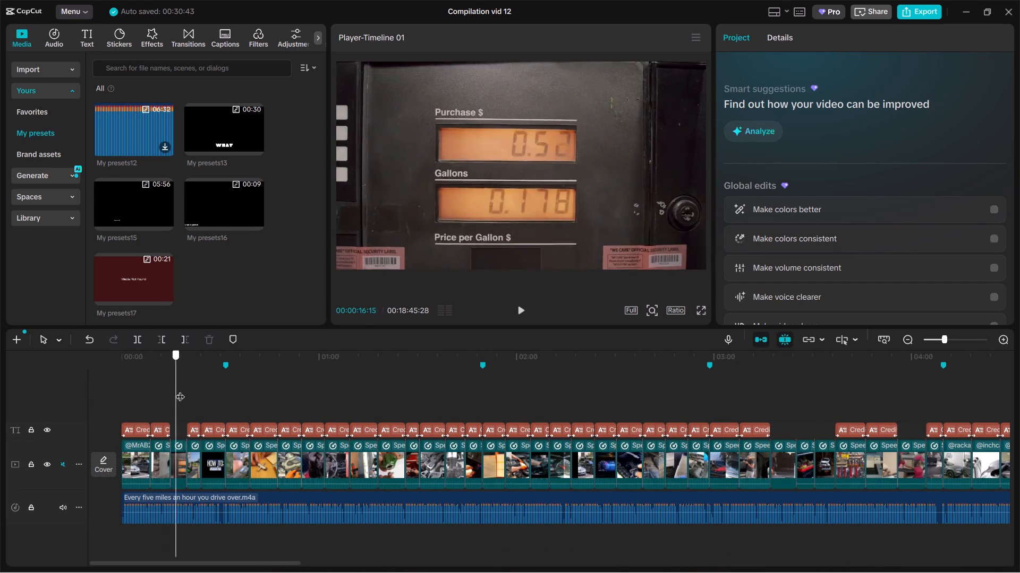
{"action": "left_click_drag", "start_coordinate": [180, 390], "coordinate": [529, 395]}
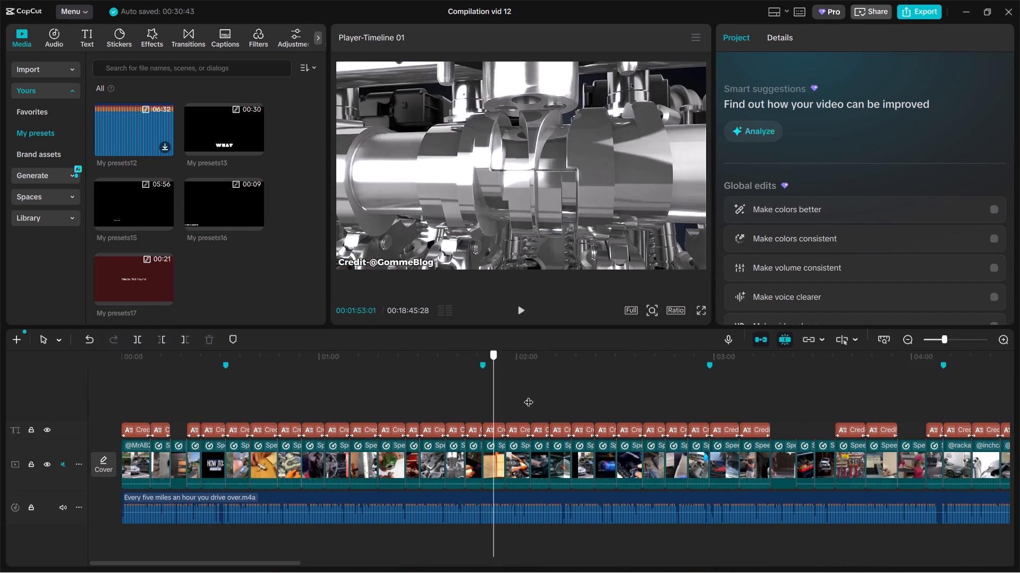
{"action": "left_click_drag", "start_coordinate": [529, 395], "coordinate": [974, 437]}
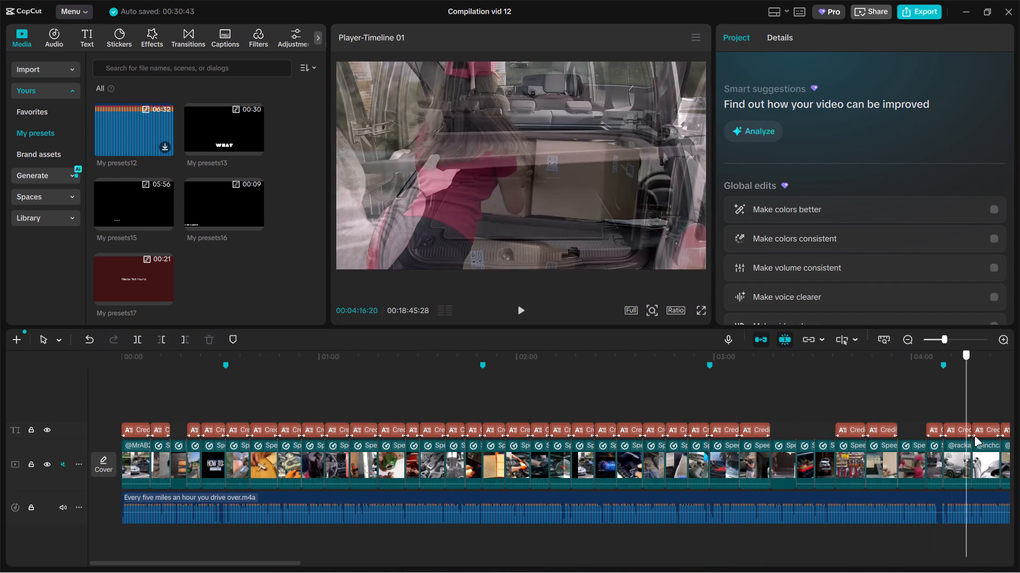
{"action": "left_click_drag", "start_coordinate": [974, 437], "coordinate": [984, 438]}
Scrub through the timeline from about 4:22 to 11:51, checking credit caption placement and clip framing.
{"action": "left_click_drag", "start_coordinate": [875, 480], "coordinate": [309, 424]}
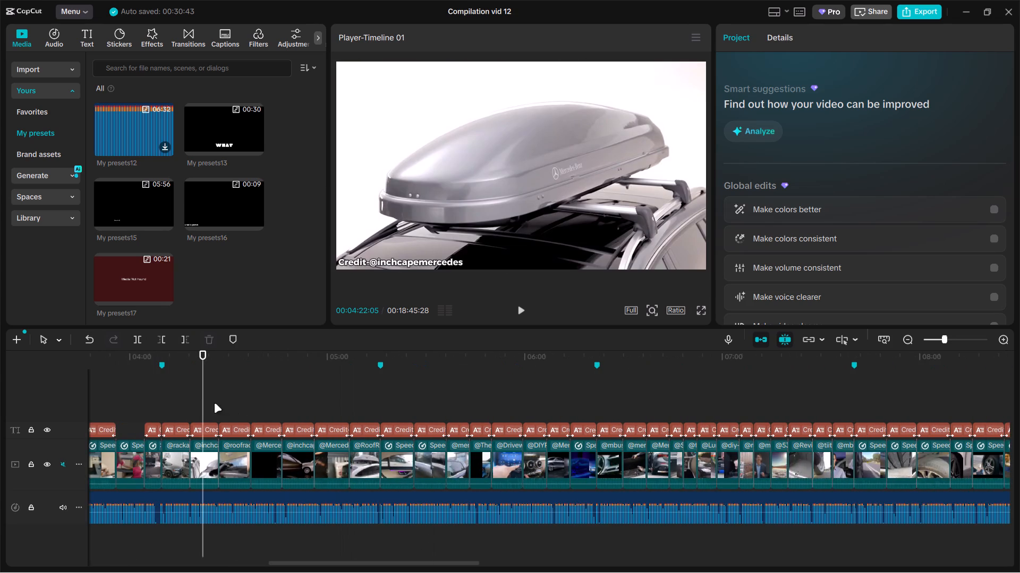
{"action": "scroll", "coordinate": [205, 402], "scroll_direction": "down", "scroll_amount": 1, "text": "ctrl"}
{"action": "left_click_drag", "start_coordinate": [205, 401], "coordinate": [265, 389]}
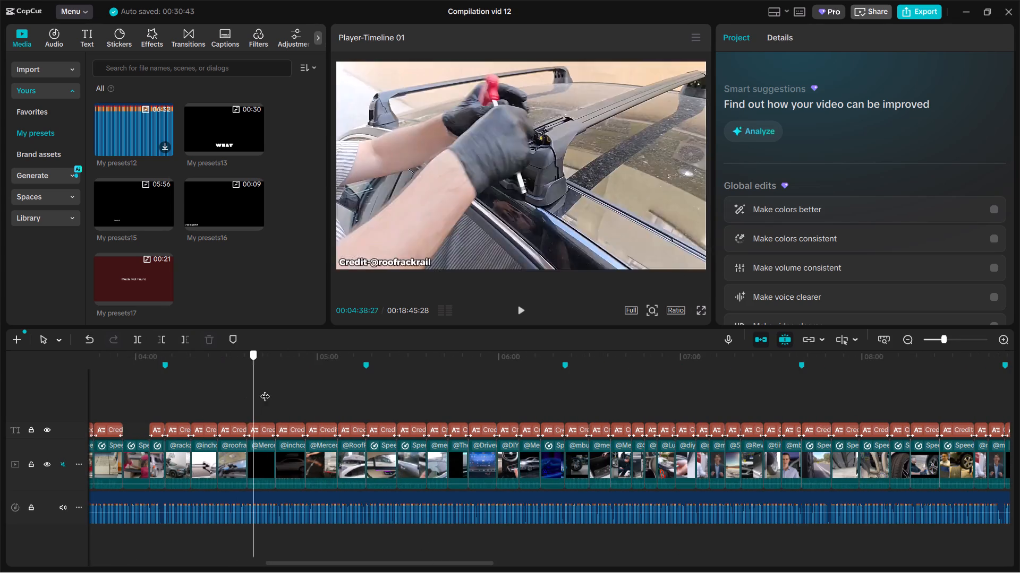
{"action": "left_click_drag", "start_coordinate": [265, 389], "coordinate": [704, 381]}
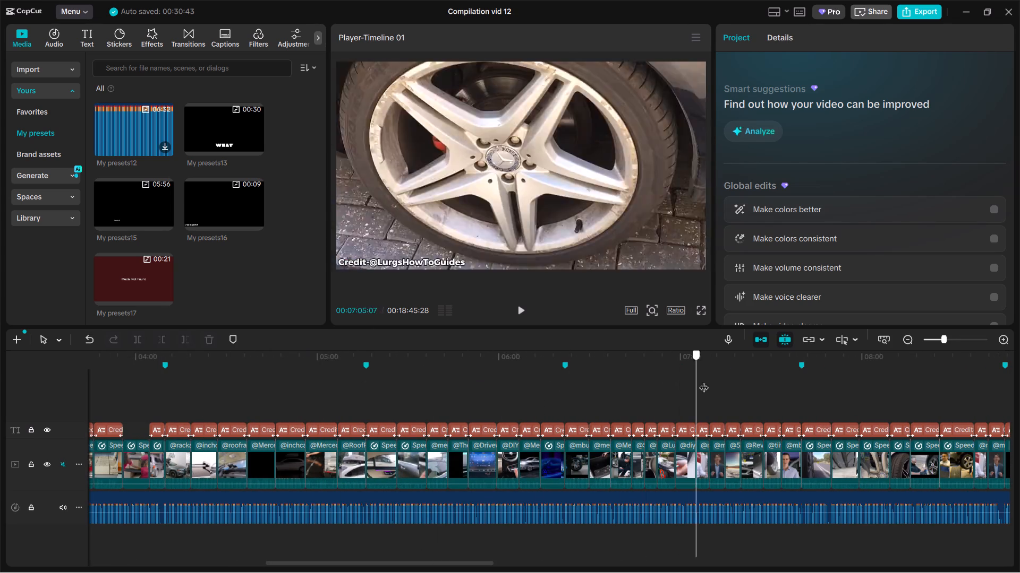
{"action": "left_click_drag", "start_coordinate": [704, 381], "coordinate": [899, 378]}
{"action": "left_click_drag", "start_coordinate": [813, 429], "coordinate": [686, 464]}
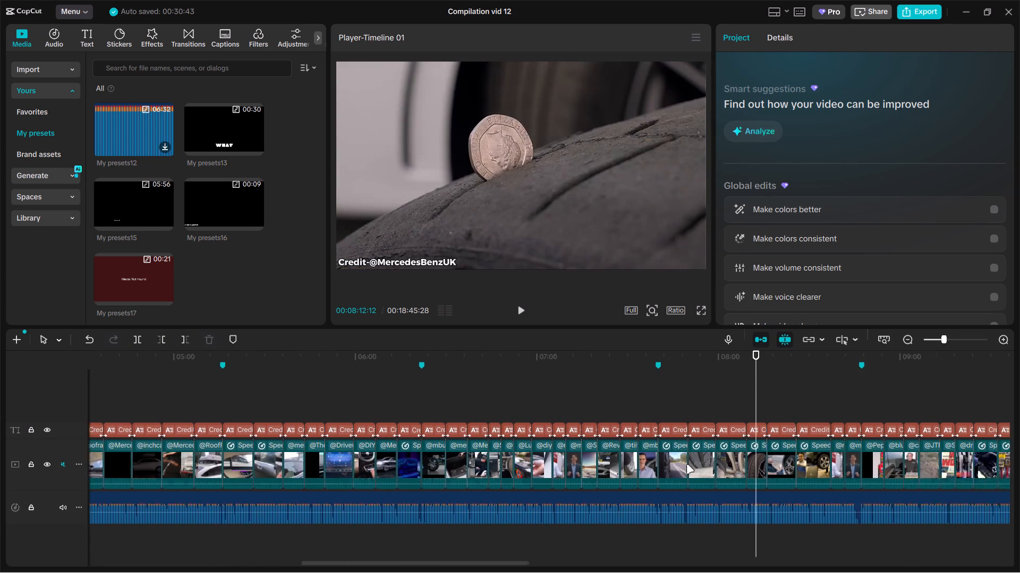
{"action": "left_click_drag", "start_coordinate": [686, 464], "coordinate": [290, 411]}
{"action": "left_click_drag", "start_coordinate": [189, 397], "coordinate": [200, 395]}
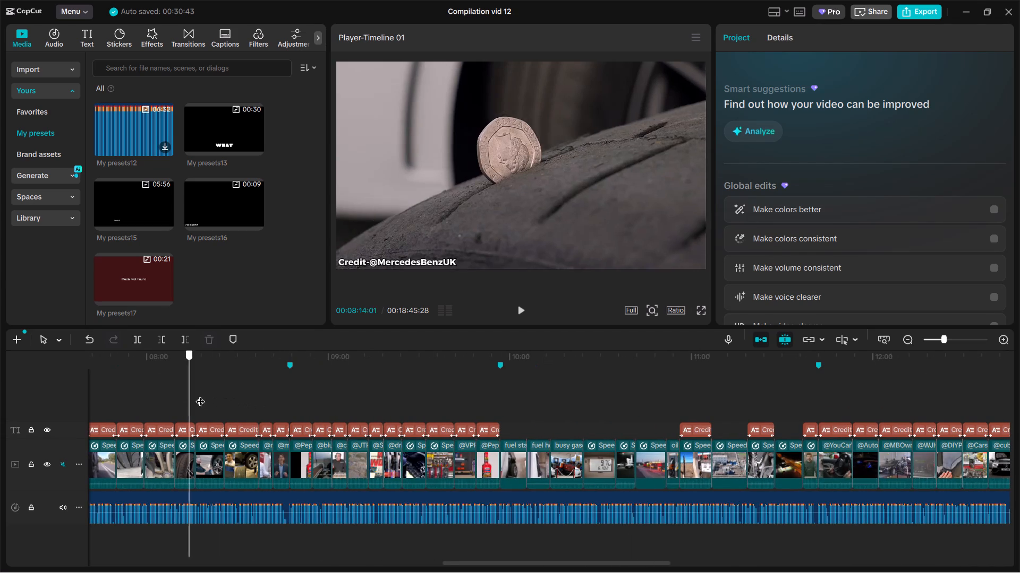
{"action": "left_click_drag", "start_coordinate": [200, 395], "coordinate": [580, 390]}
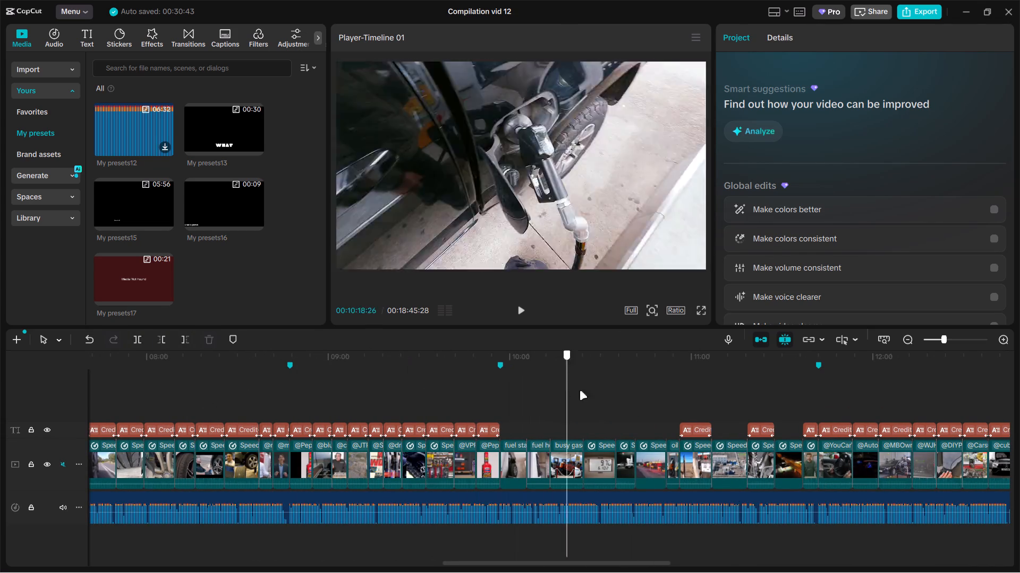
{"action": "left_click_drag", "start_coordinate": [580, 390], "coordinate": [848, 405]}
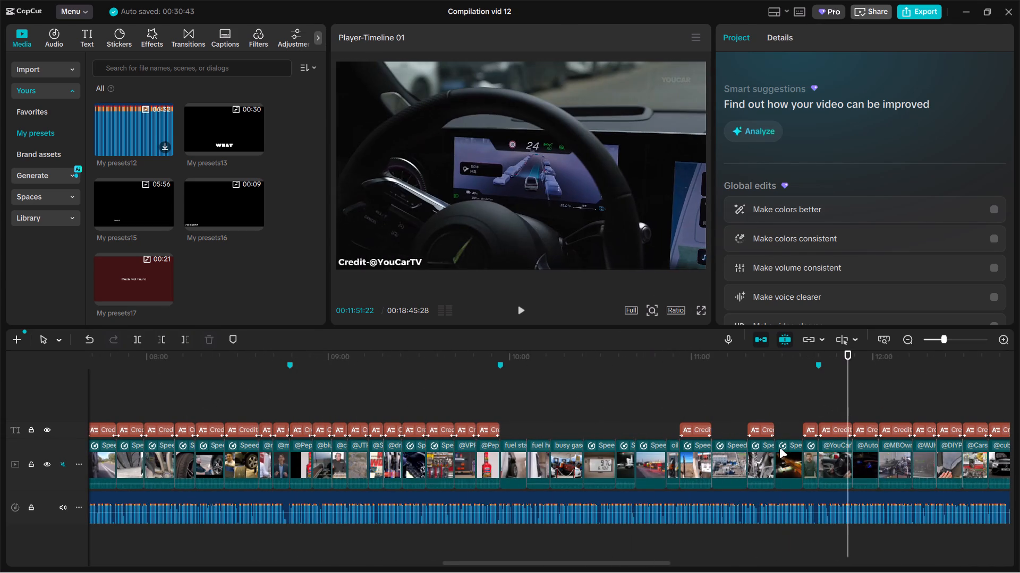
Scrub through the timeline from about 11:51 to the end of the video, checking the remaining clips and credit captions.
{"action": "left_click_drag", "start_coordinate": [760, 465], "coordinate": [312, 427]}
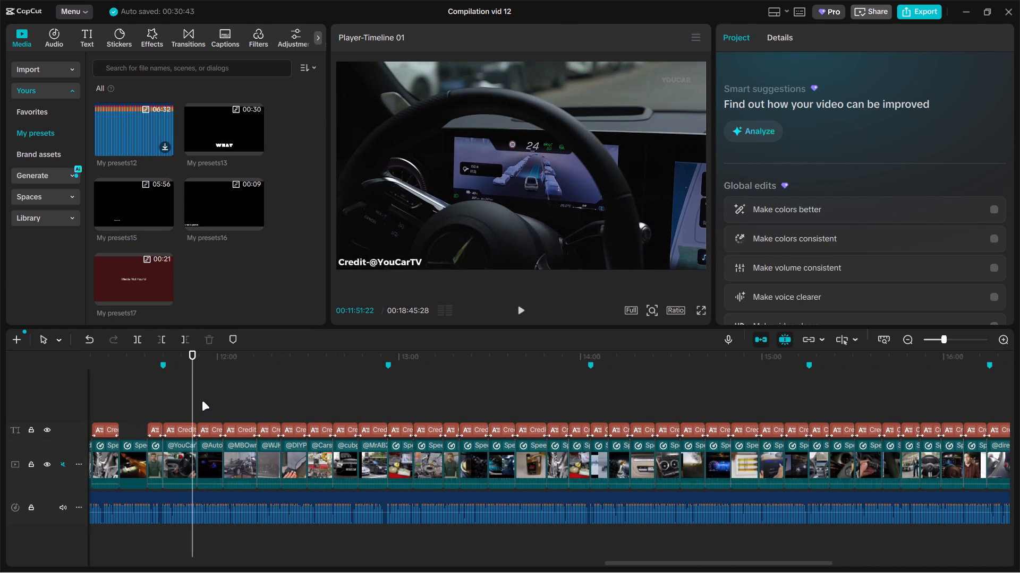
{"action": "left_click_drag", "start_coordinate": [191, 398], "coordinate": [367, 388]}
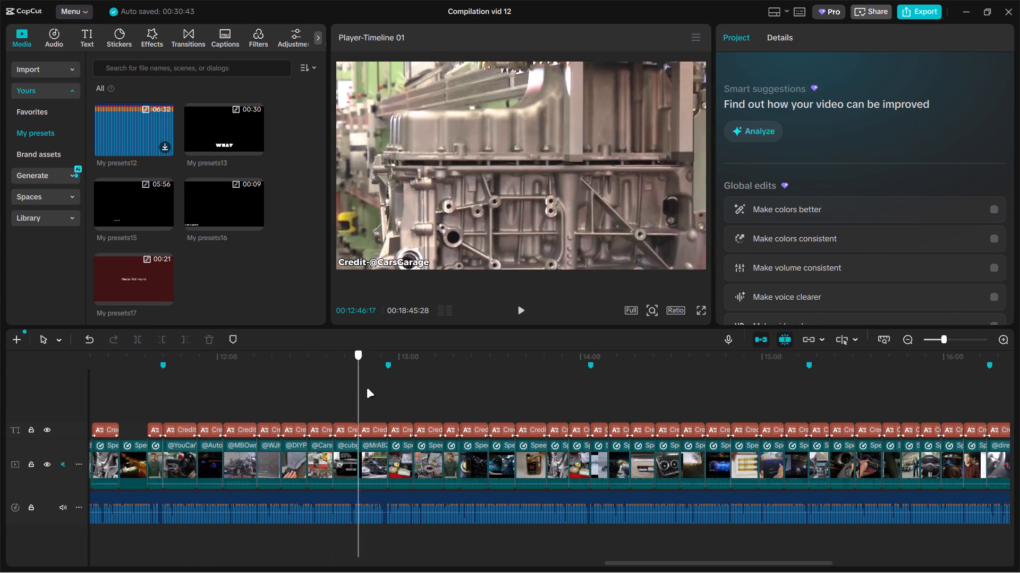
{"action": "left_click_drag", "start_coordinate": [367, 388], "coordinate": [674, 392]}
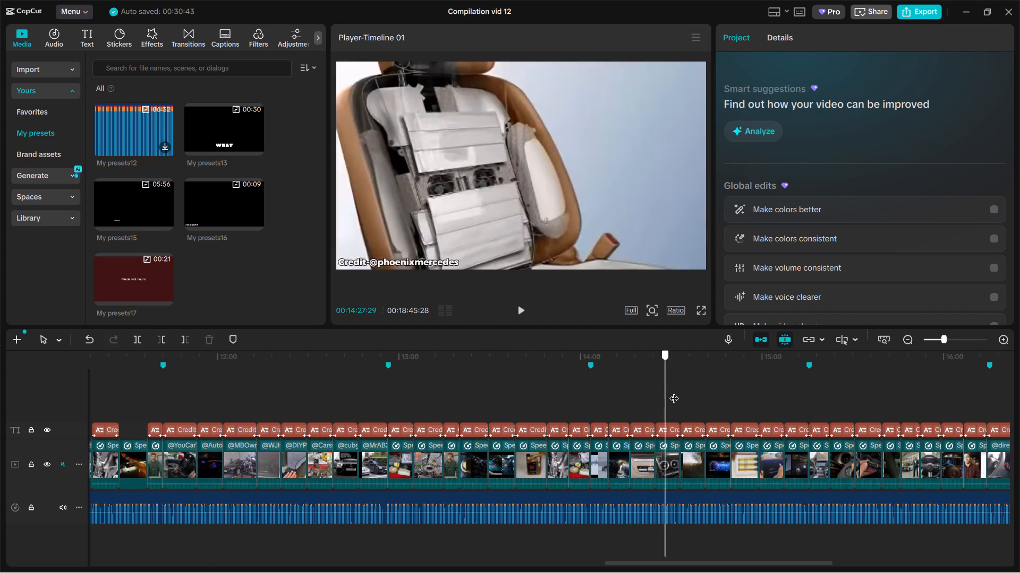
{"action": "left_click_drag", "start_coordinate": [674, 392], "coordinate": [891, 402]}
{"action": "left_click_drag", "start_coordinate": [772, 441], "coordinate": [453, 438]}
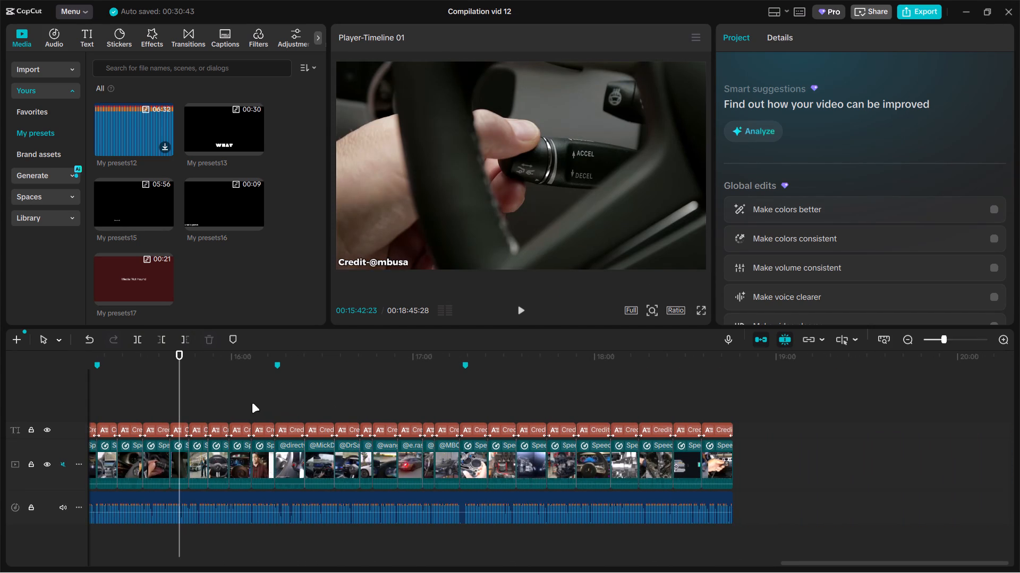
{"action": "left_click_drag", "start_coordinate": [181, 394], "coordinate": [362, 381]}
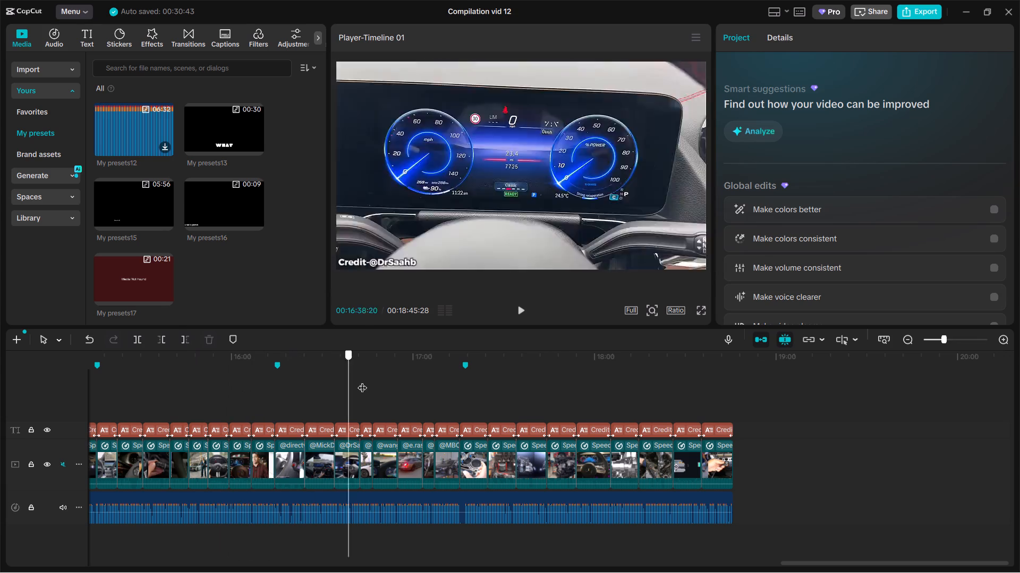
{"action": "left_click_drag", "start_coordinate": [362, 381], "coordinate": [636, 384]}
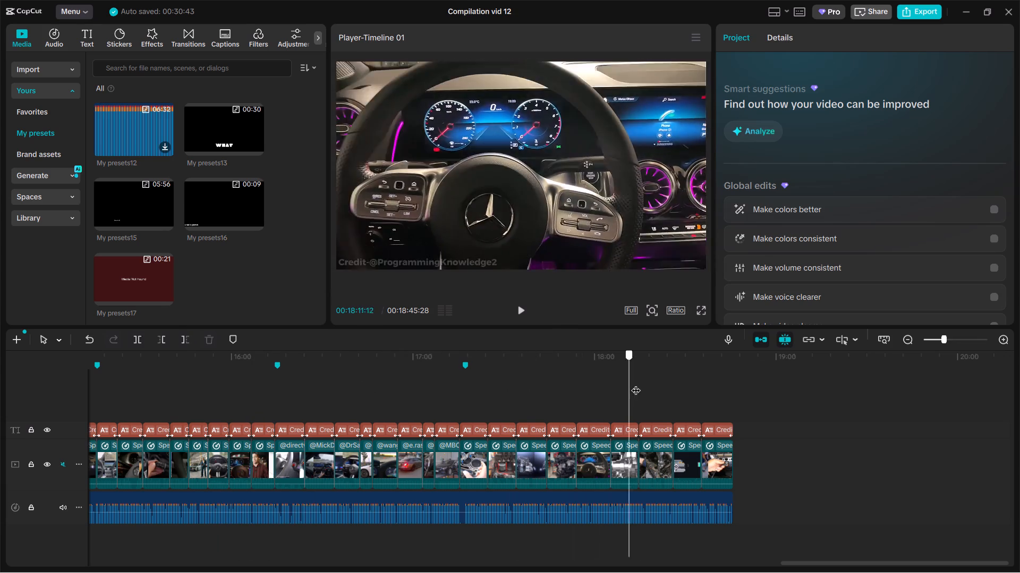
{"action": "left_click_drag", "start_coordinate": [636, 384], "coordinate": [817, 383]}
{"action": "scroll", "coordinate": [800, 448], "scroll_direction": "down", "scroll_amount": 9, "text": "ctrl"}
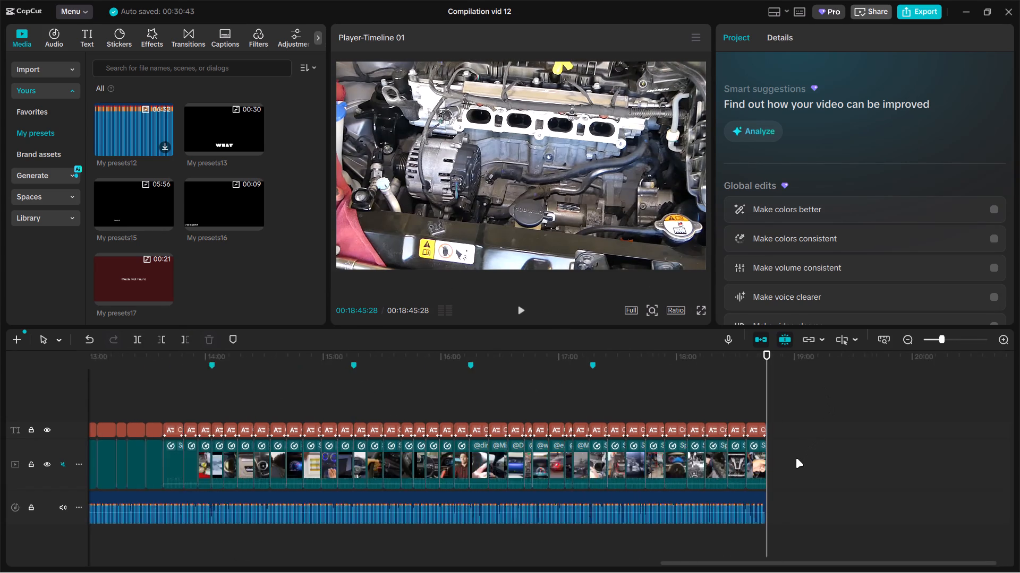
{"action": "scroll", "coordinate": [796, 458], "scroll_direction": "down", "scroll_amount": 10, "text": "ctrl"}
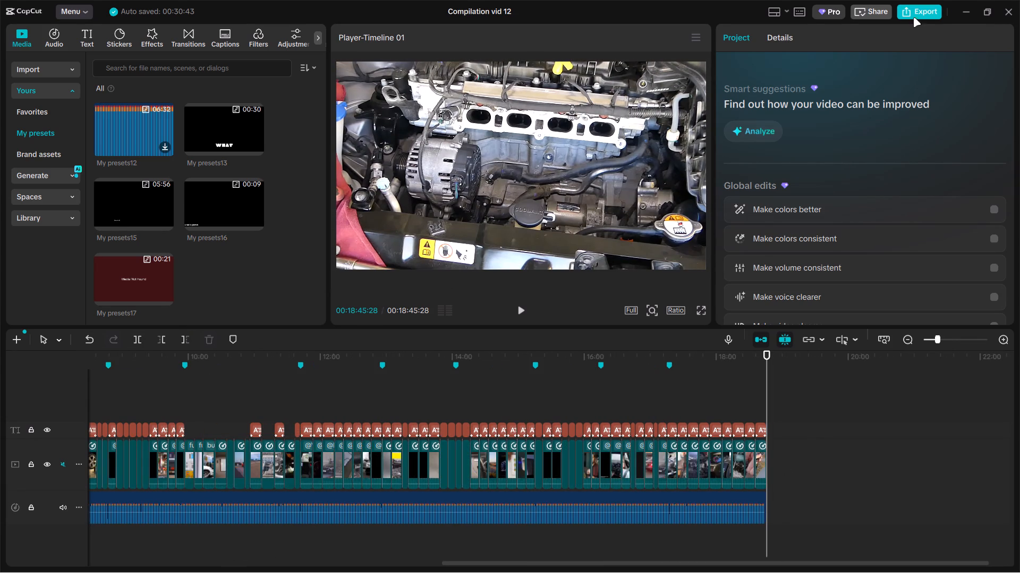
Export Compilation vid 12 as a 1080P H.264 mp4 at 30fps with the recommended bit rate.
{"action": "left_click", "coordinate": [913, 14]}
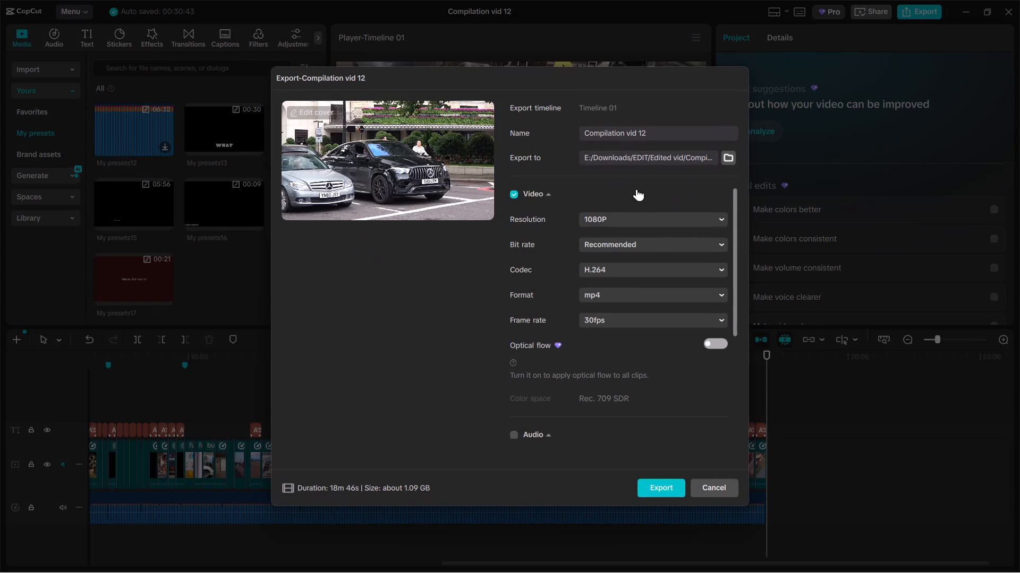
{"action": "left_click", "coordinate": [667, 487]}
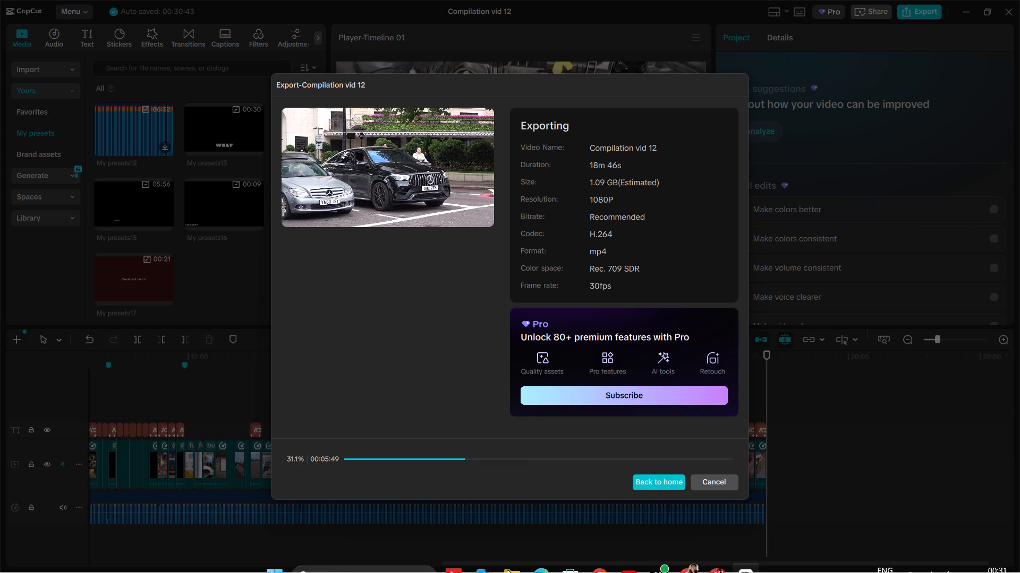
Check the free space on the computer's drives in File Explorer during the export, and close the window.
{"action": "left_click", "coordinate": [514, 559]}
{"action": "scroll", "coordinate": [174, 408], "scroll_direction": "down", "scroll_amount": 4}
{"action": "left_click", "coordinate": [47, 435]}
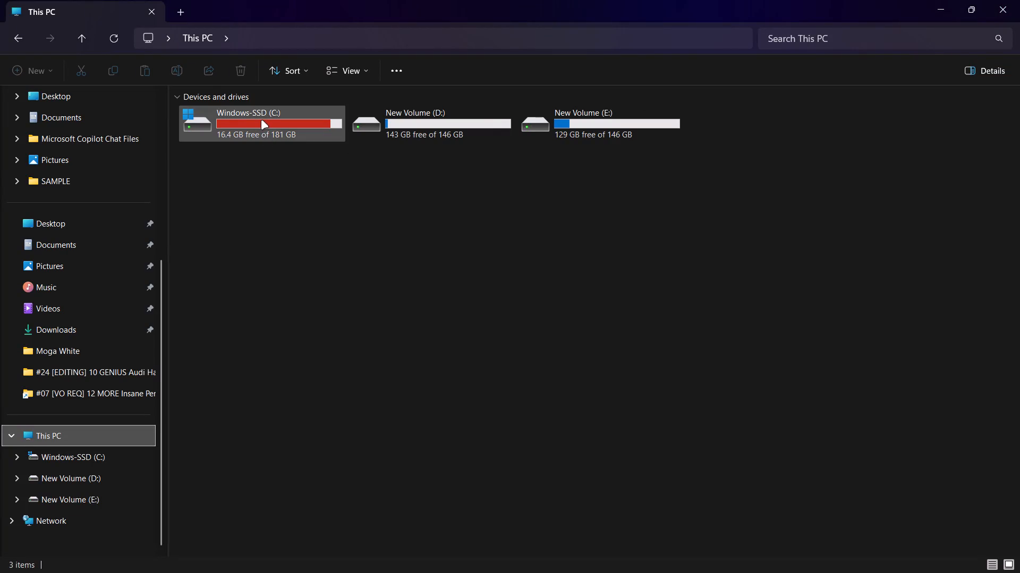
{"action": "left_click", "coordinate": [1011, 0]}
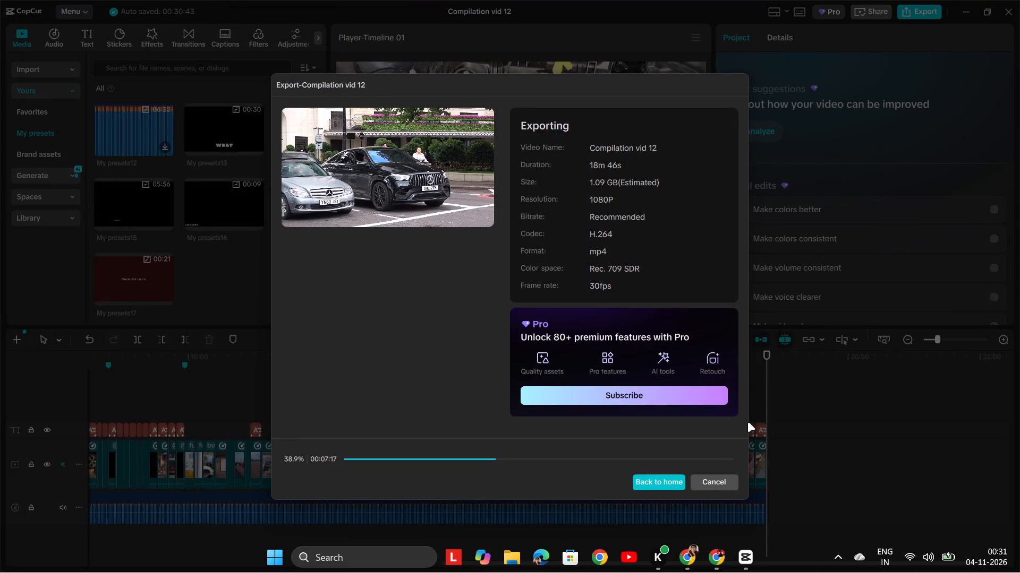
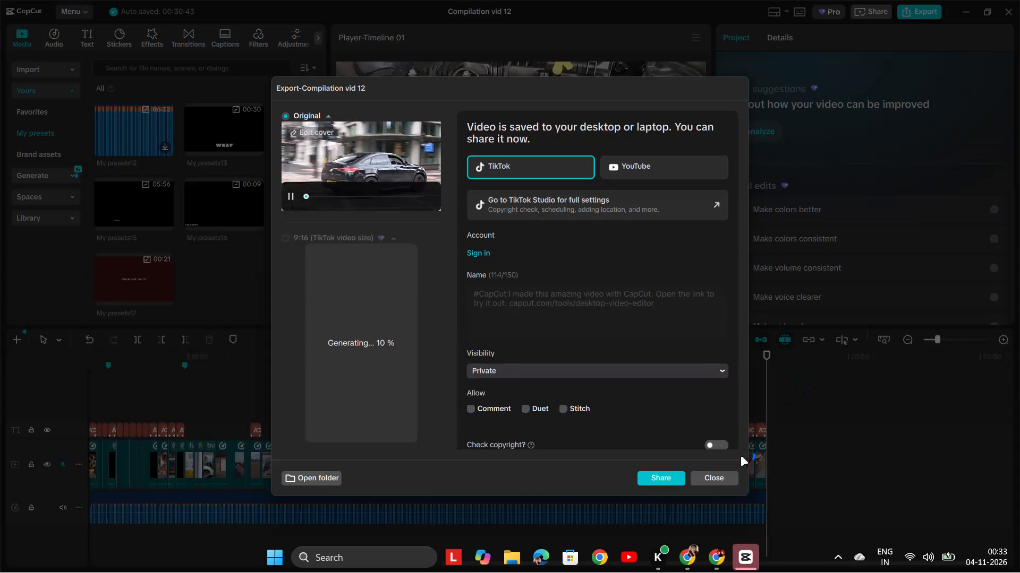
Close the finished export dialog and the Compilation vid 12 project to return to the home screen.
{"action": "left_click", "coordinate": [725, 474]}
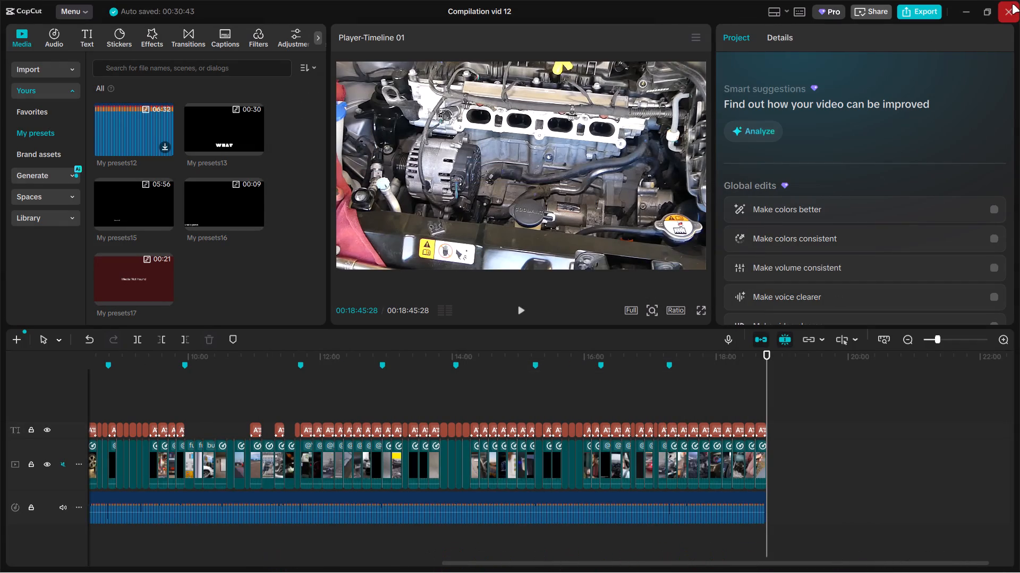
{"action": "left_click", "coordinate": [1012, 4]}
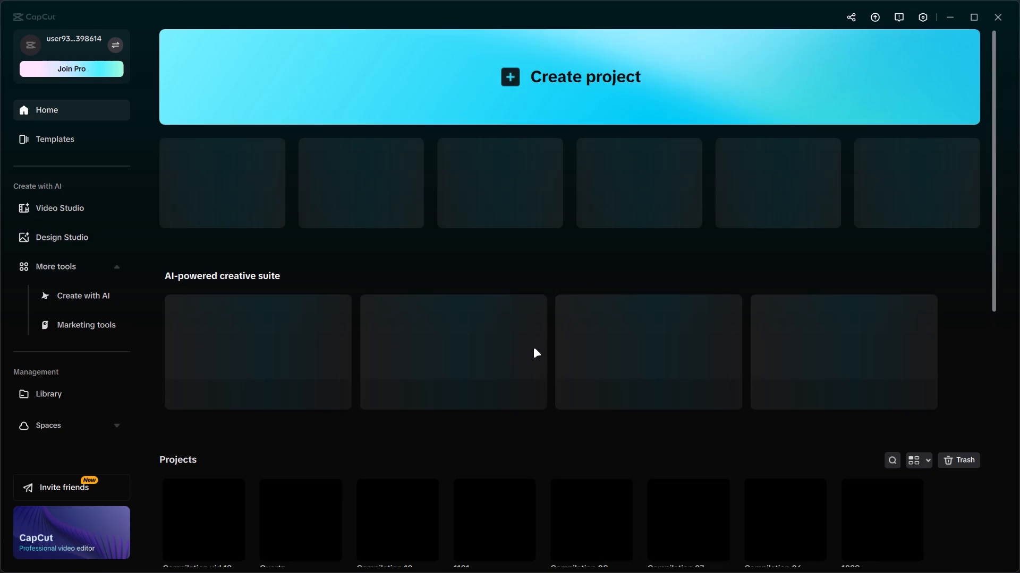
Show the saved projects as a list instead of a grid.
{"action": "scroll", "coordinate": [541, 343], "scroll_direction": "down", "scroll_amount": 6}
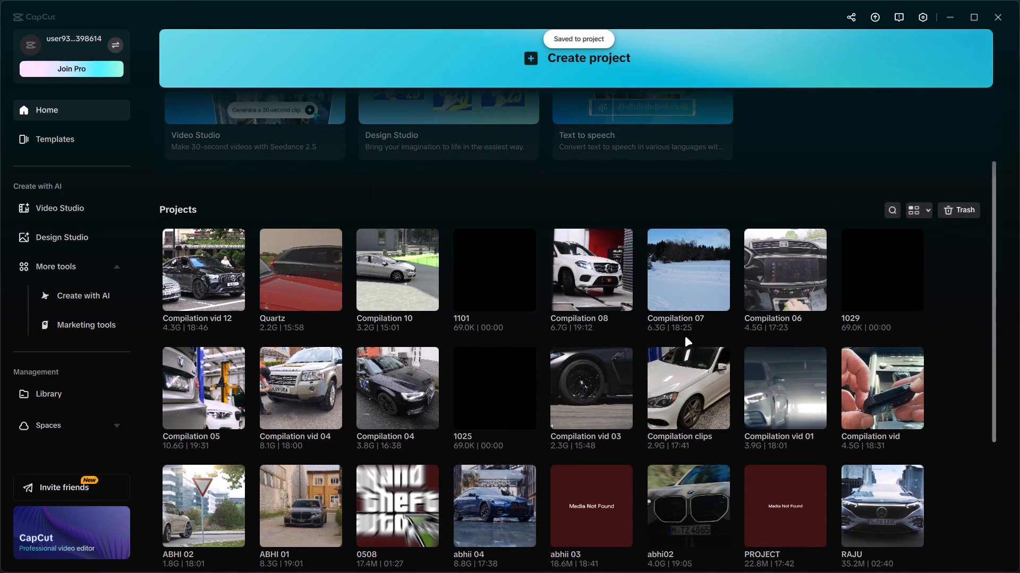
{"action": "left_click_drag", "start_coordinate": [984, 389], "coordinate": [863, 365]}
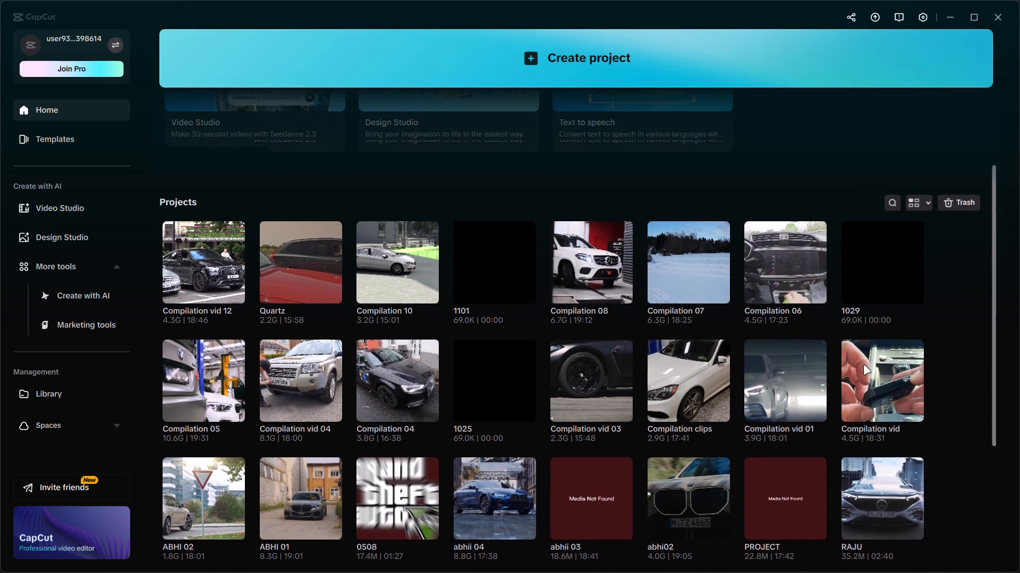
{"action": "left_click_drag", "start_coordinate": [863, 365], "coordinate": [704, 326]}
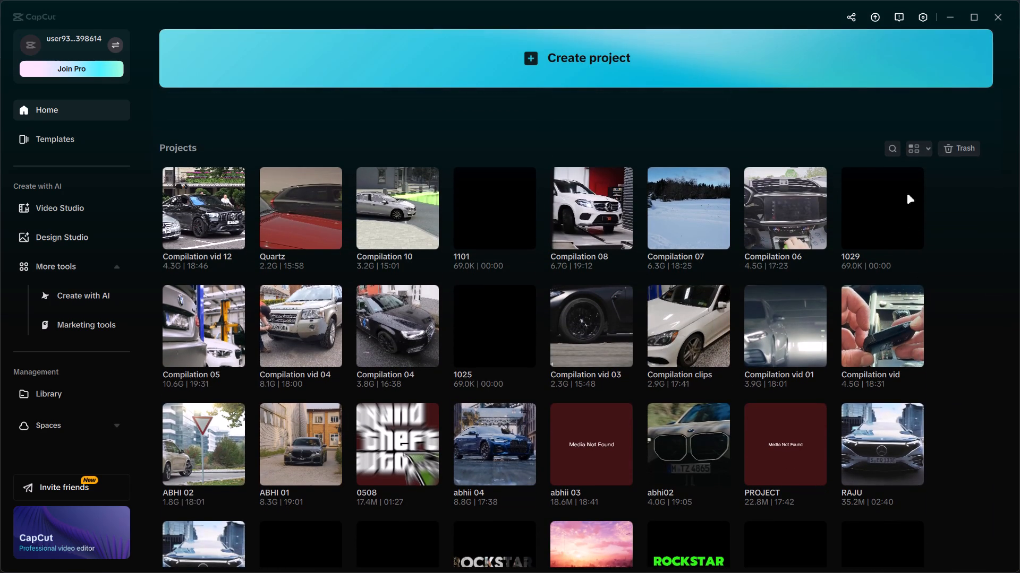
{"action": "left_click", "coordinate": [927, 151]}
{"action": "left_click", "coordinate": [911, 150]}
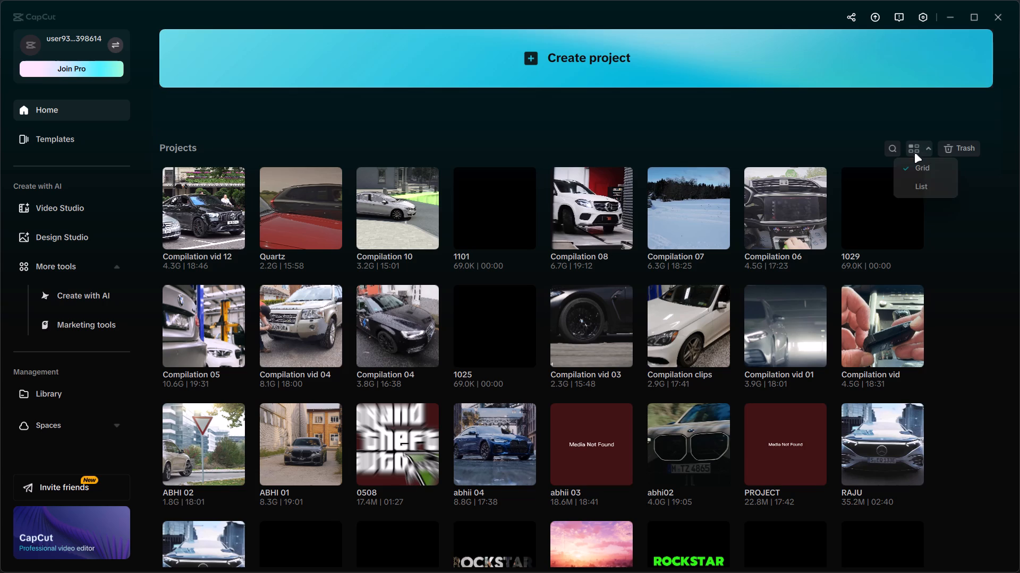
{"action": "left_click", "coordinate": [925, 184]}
{"action": "scroll", "coordinate": [846, 350], "scroll_direction": "down", "scroll_amount": 5}
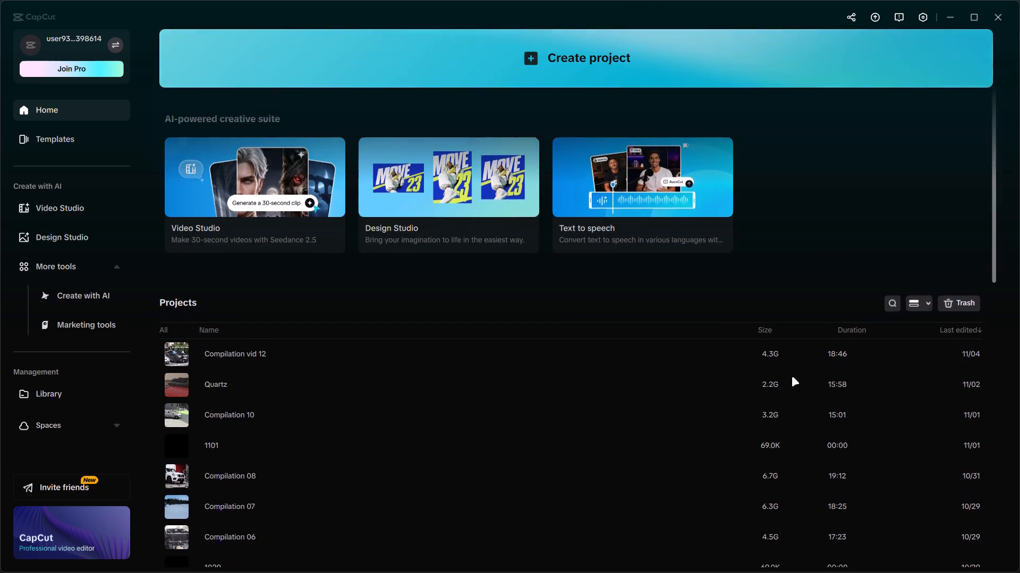
{"action": "scroll", "coordinate": [713, 378], "scroll_direction": "down", "scroll_amount": 5}
{"action": "scroll", "coordinate": [624, 366], "scroll_direction": "down", "scroll_amount": 5}
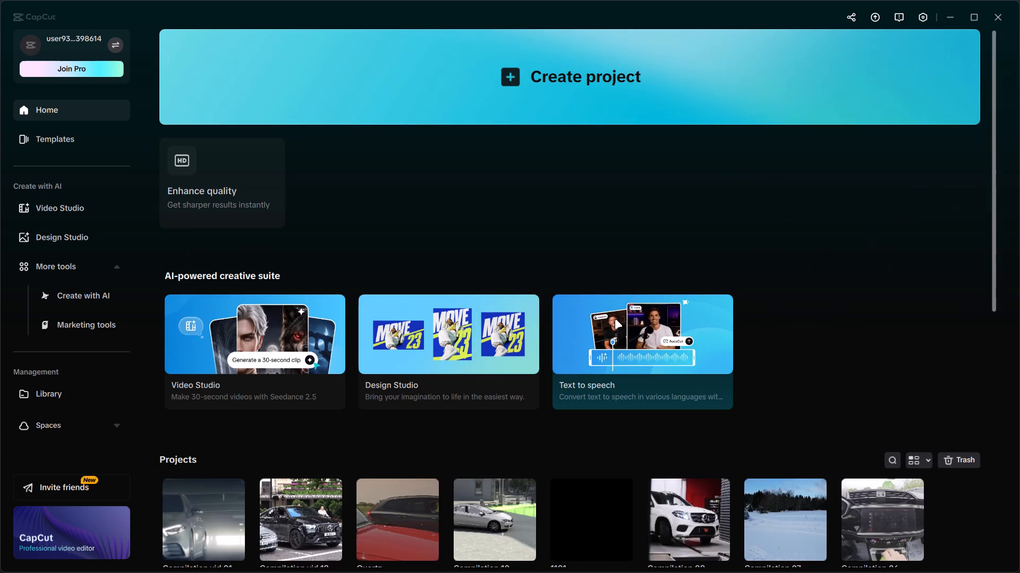
Delete the Compilation vid project from the saved projects.
{"action": "scroll", "coordinate": [631, 323], "scroll_direction": "down", "scroll_amount": 5}
{"action": "scroll", "coordinate": [606, 369], "scroll_direction": "down", "scroll_amount": 5}
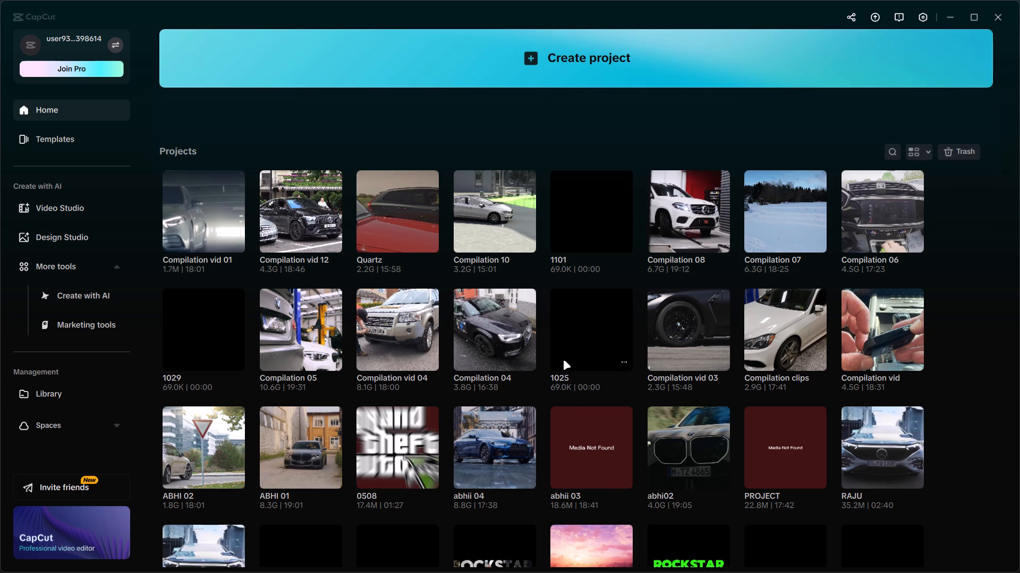
{"action": "left_click", "coordinate": [913, 361]}
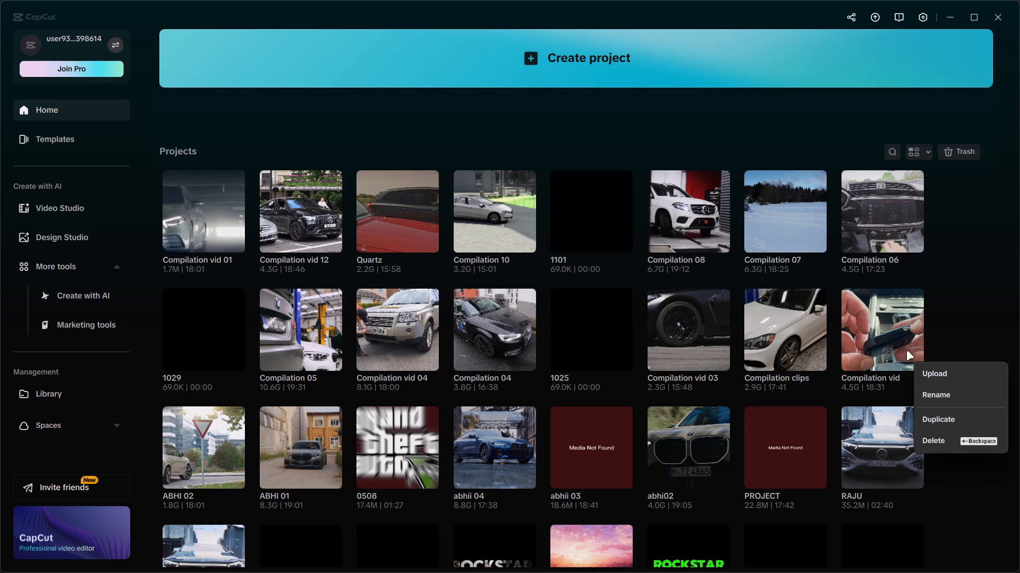
{"action": "left_click", "coordinate": [976, 305]}
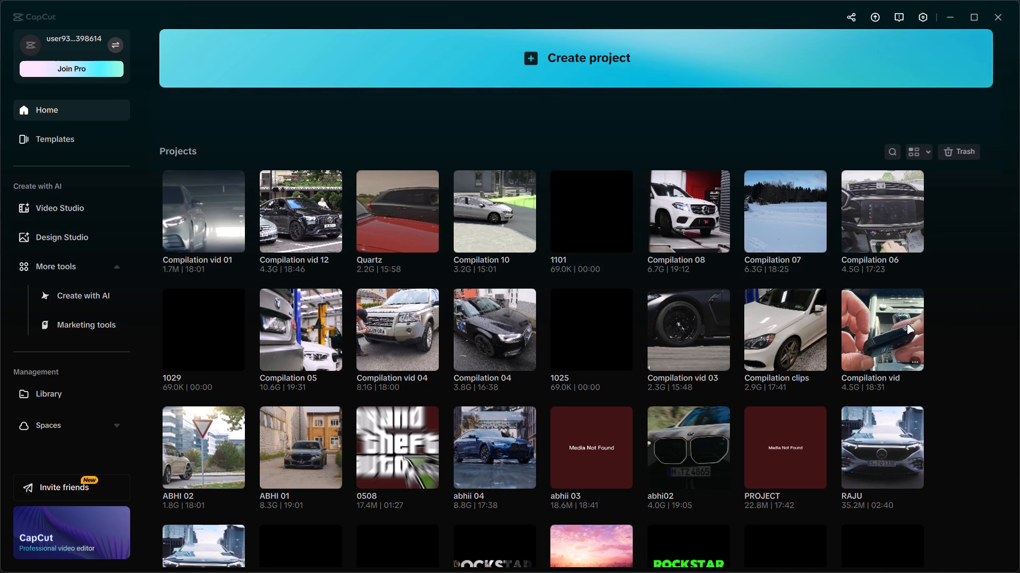
{"action": "left_click", "coordinate": [916, 361]}
{"action": "key", "text": "BackSpace"}
{"action": "left_click", "coordinate": [452, 331]}
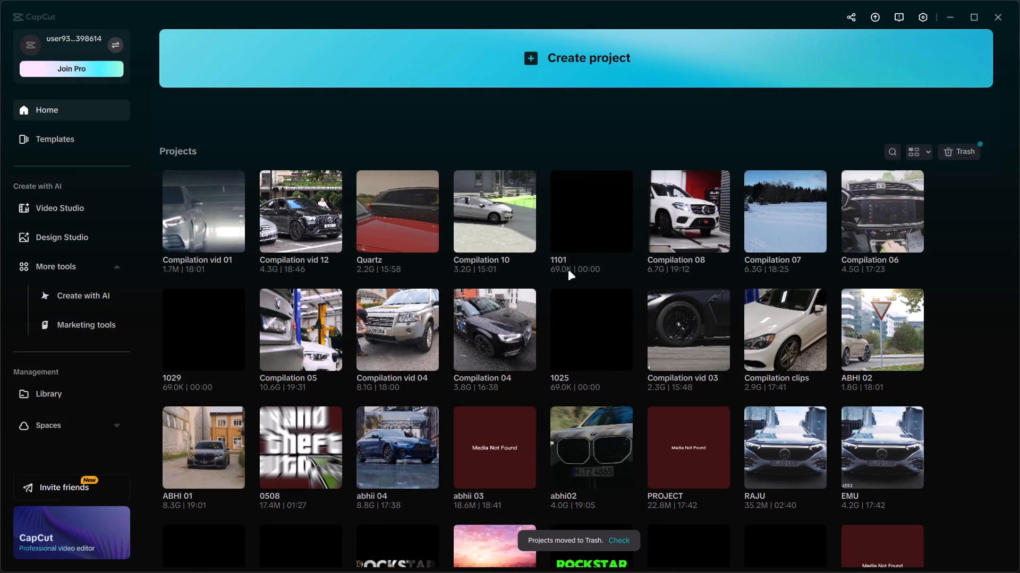
Delete the Quartz, Compilation vid 01 and Compilation 10 projects.
{"action": "left_click", "coordinate": [427, 246]}
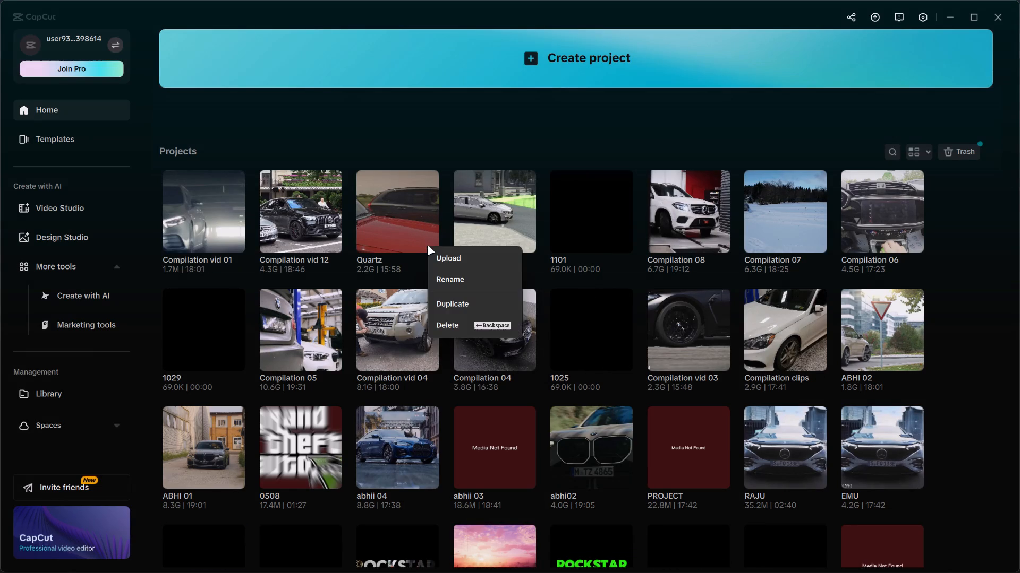
{"action": "key", "text": "BackSpace"}
{"action": "key", "text": "Return"}
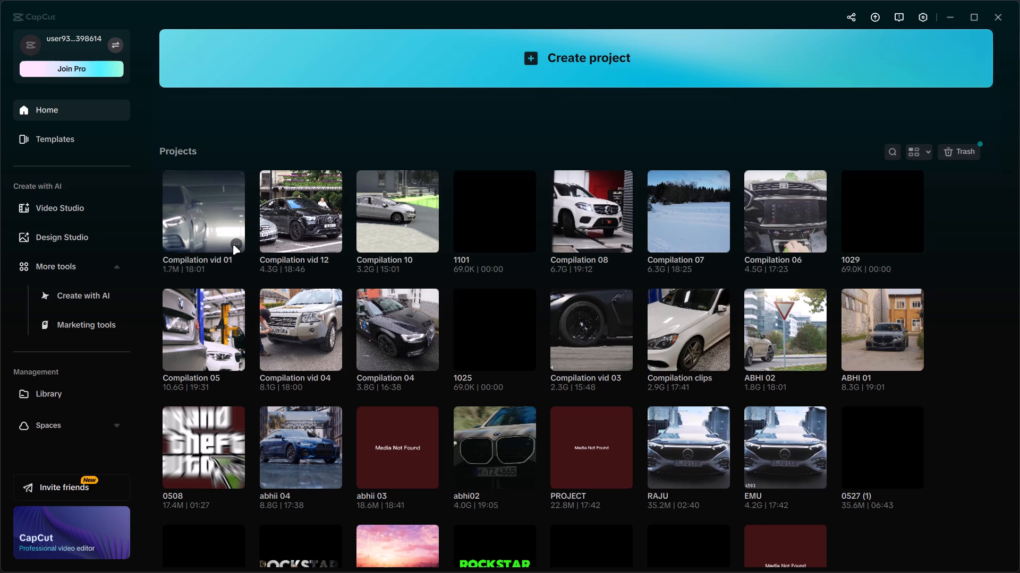
{"action": "left_click", "coordinate": [234, 243]}
{"action": "key", "text": "BackSpace"}
{"action": "key", "text": "Return"}
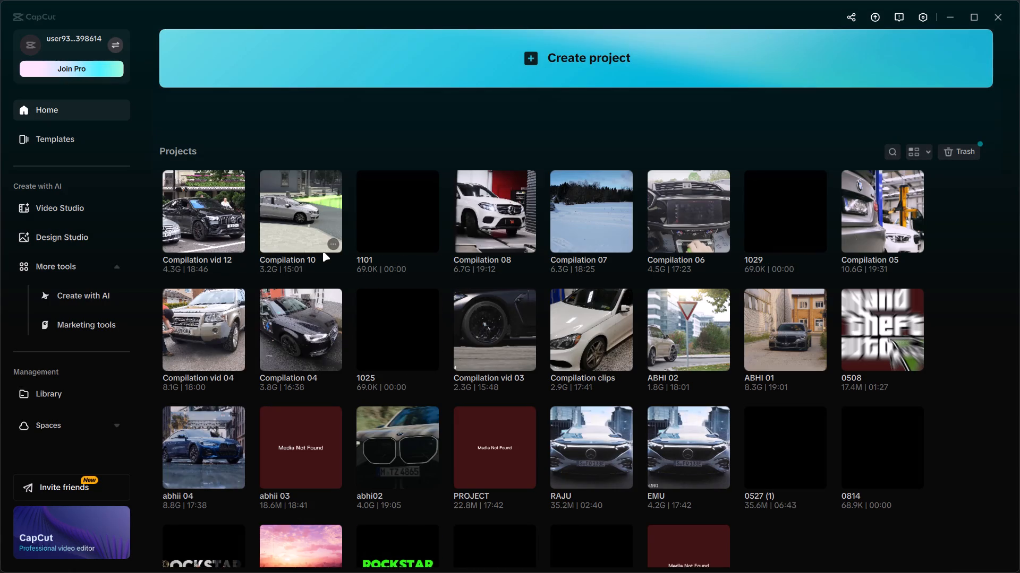
{"action": "left_click", "coordinate": [331, 246]}
{"action": "key", "text": "BackSpace"}
{"action": "key", "text": "Return"}
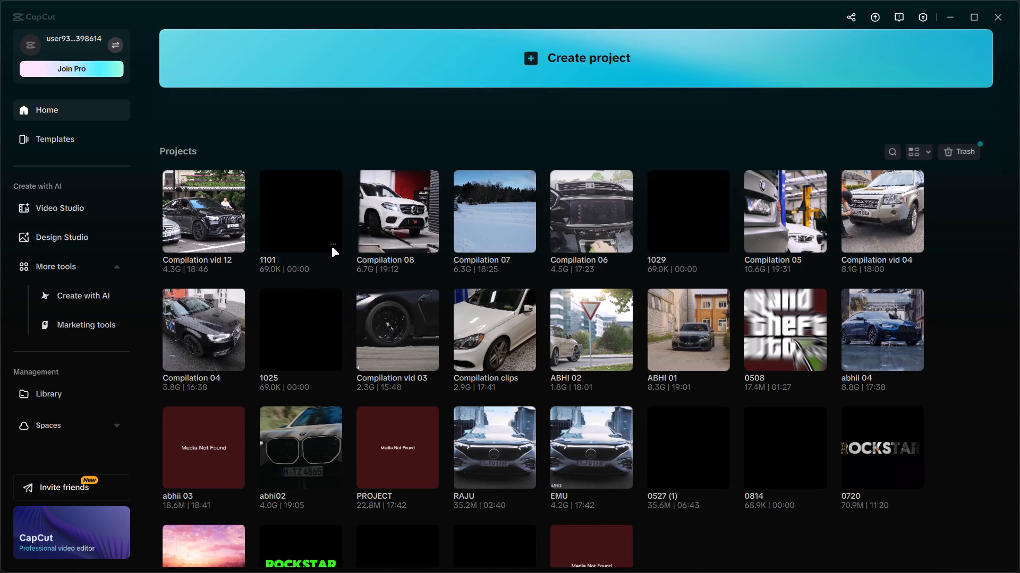
Delete the projects 1101, Compilation 08, Compilation 07 and Compilation 06.
{"action": "left_click", "coordinate": [331, 247]}
{"action": "key", "text": "BackSpace"}
{"action": "key", "text": "Return"}
{"action": "left_click", "coordinate": [331, 247]}
{"action": "key", "text": "BackSpace"}
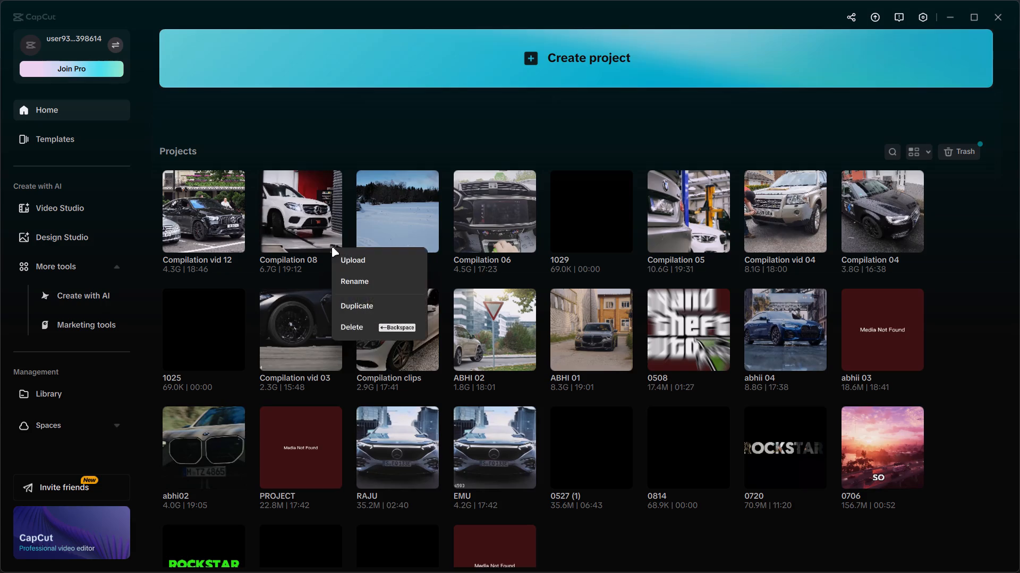
{"action": "key", "text": "Return"}
{"action": "left_click", "coordinate": [331, 247]}
{"action": "key", "text": "BackSpace"}
{"action": "key", "text": "Return"}
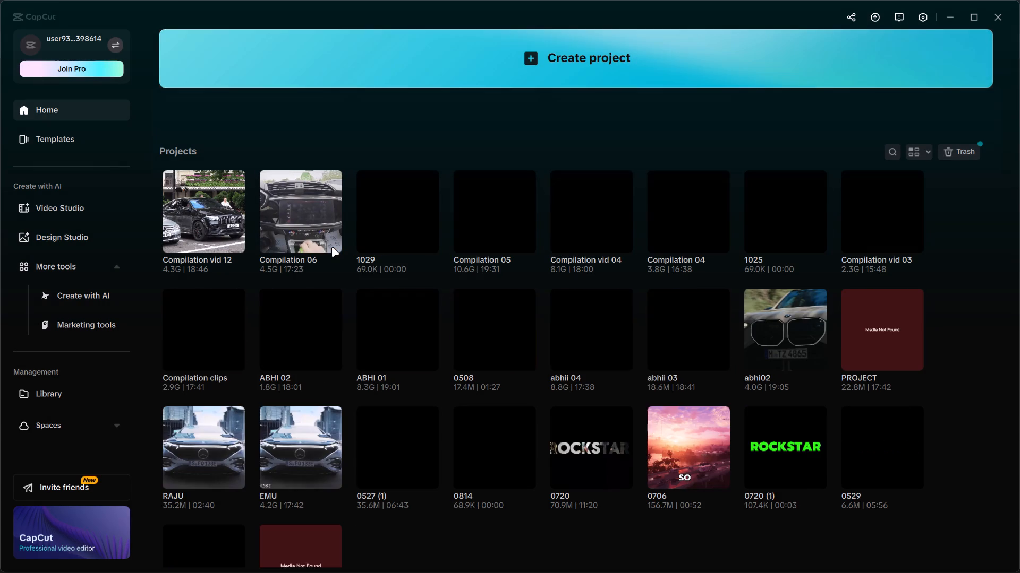
{"action": "left_click", "coordinate": [331, 247]}
{"action": "key", "text": "BackSpace"}
{"action": "key", "text": "Return"}
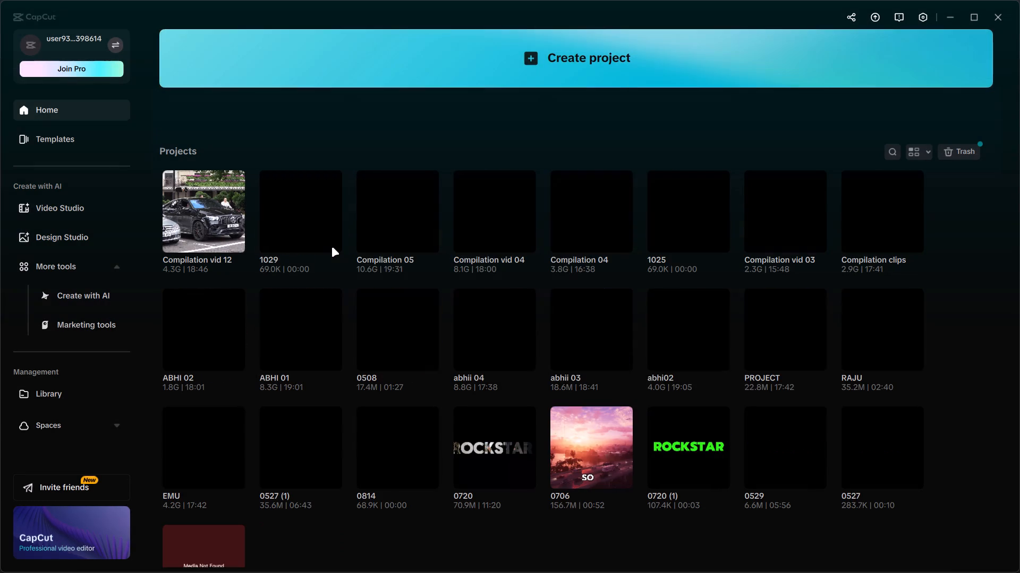
Delete the projects 1029, Compilation 05, Compilation vid 04 and Compilation 04.
{"action": "left_click", "coordinate": [331, 247]}
{"action": "key", "text": "BackSpace"}
{"action": "key", "text": "Return"}
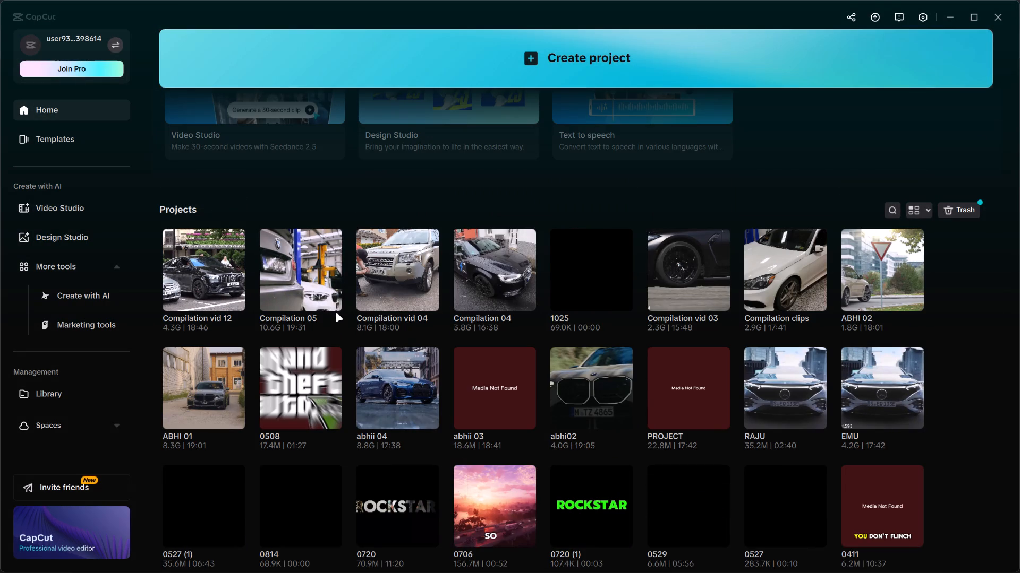
{"action": "left_click", "coordinate": [335, 302]}
{"action": "key", "text": "BackSpace"}
{"action": "key", "text": "Return"}
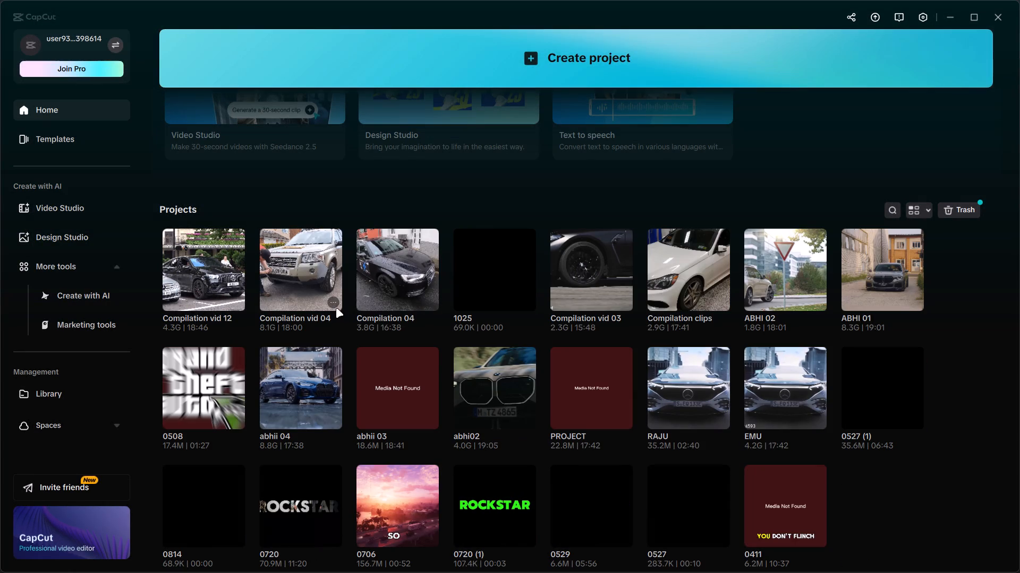
{"action": "left_click", "coordinate": [335, 300]}
{"action": "key", "text": "BackSpace"}
{"action": "key", "text": "Return"}
{"action": "left_click", "coordinate": [334, 302]}
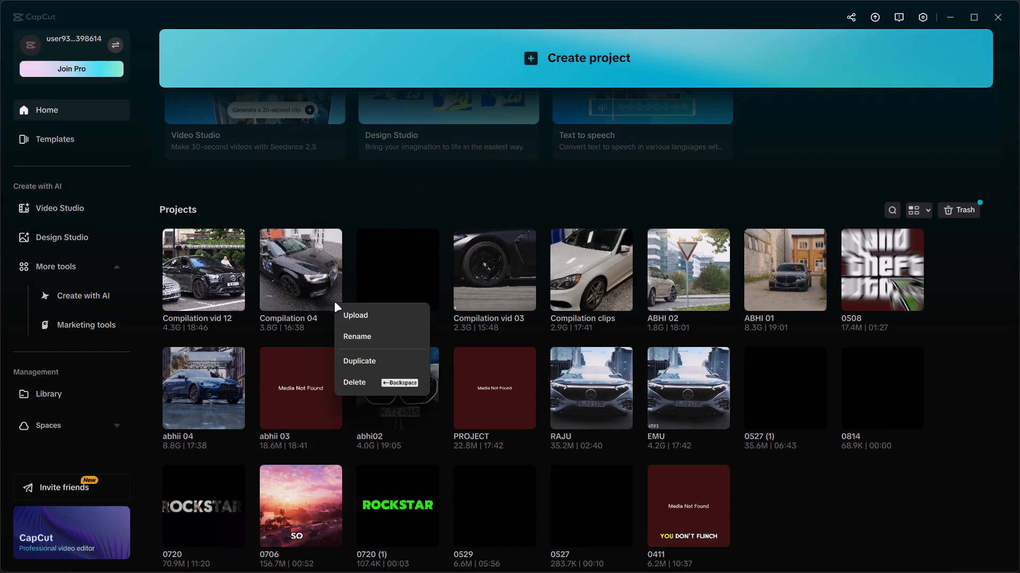
{"action": "key", "text": "BackSpace"}
{"action": "key", "text": "Return"}
Delete the projects 1025, Compilation vid 03 and Compilation clips.
{"action": "left_click", "coordinate": [332, 303]}
{"action": "key", "text": "BackSpace"}
{"action": "key", "text": "Return"}
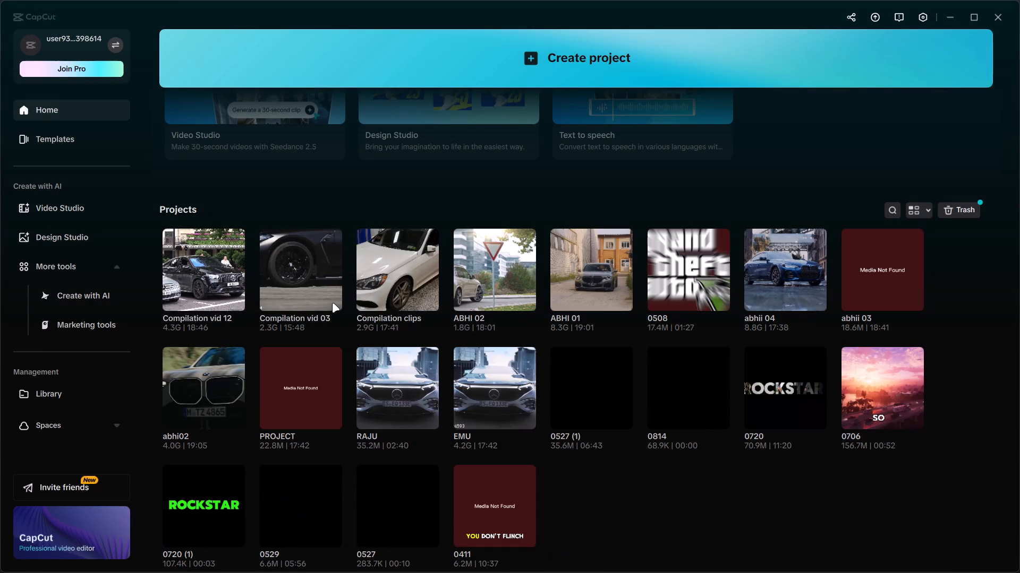
{"action": "left_click", "coordinate": [332, 303]}
{"action": "key", "text": "BackSpace"}
{"action": "key", "text": "Return"}
{"action": "left_click", "coordinate": [332, 303]}
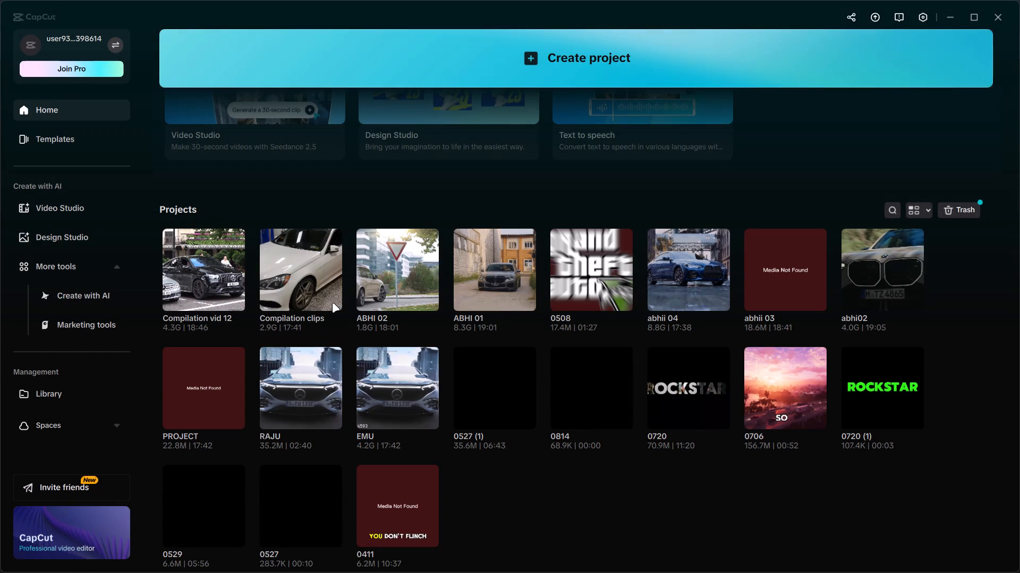
{"action": "key", "text": "BackSpace"}
{"action": "key", "text": "Return"}
Delete the ABHI 02 and ABHI 01 projects, keeping Compilation vid 12.
{"action": "left_click", "coordinate": [333, 302]}
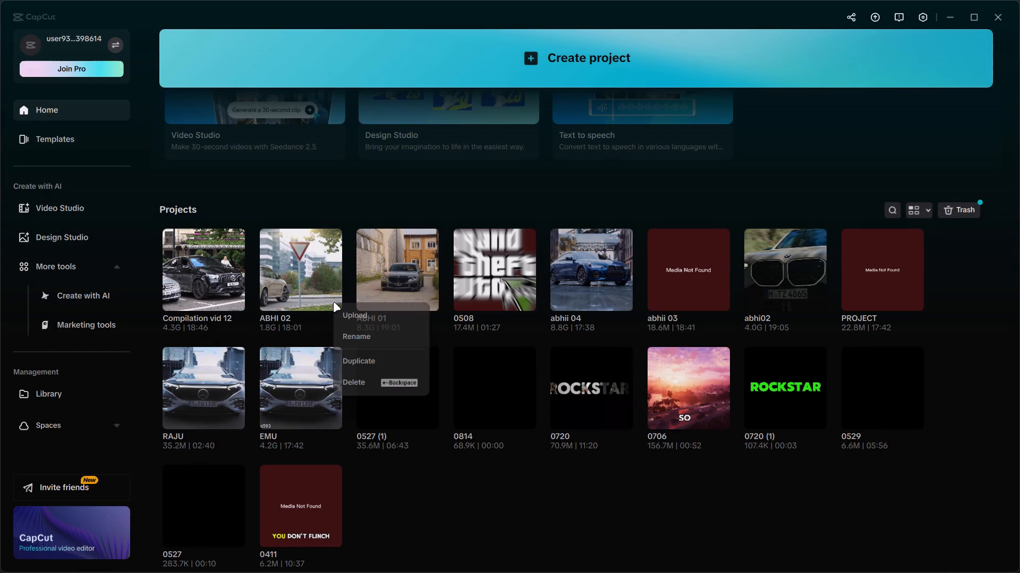
{"action": "key", "text": "BackSpace"}
{"action": "key", "text": "Return"}
{"action": "left_click", "coordinate": [334, 302]}
{"action": "key", "text": "BackSpace"}
{"action": "key", "text": "Return"}
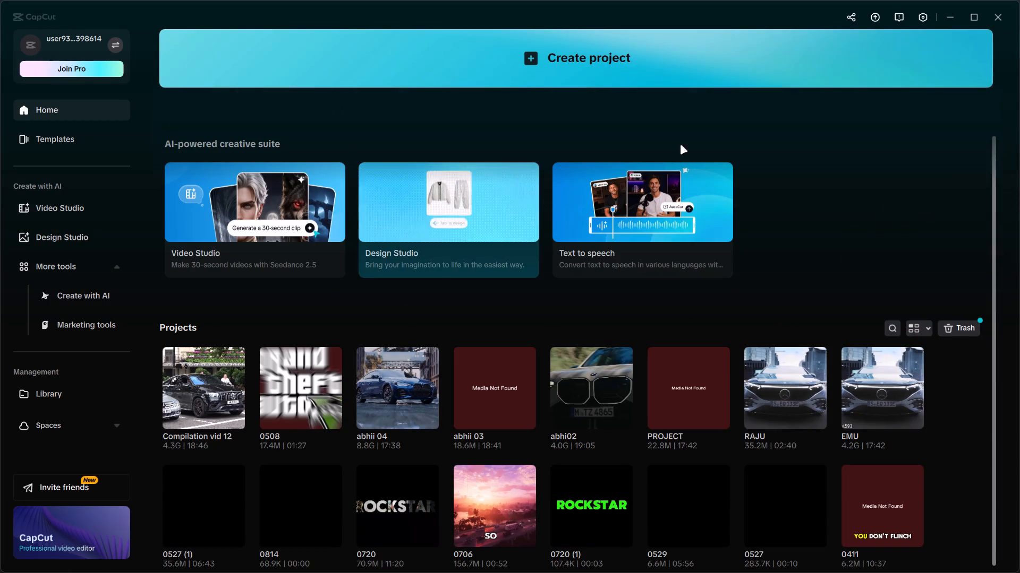
Close the video editor's home window.
{"action": "left_click", "coordinate": [998, 22]}
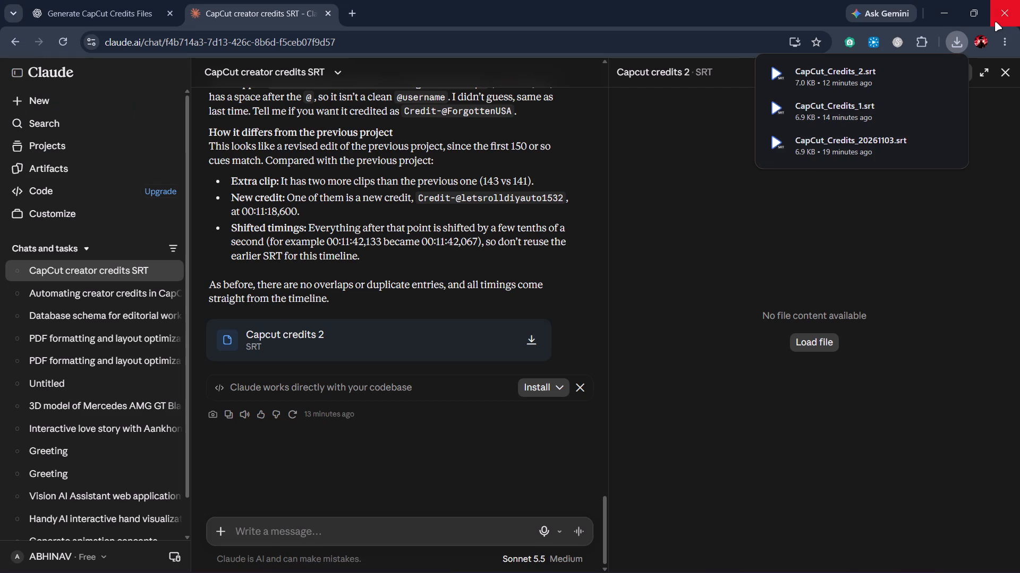
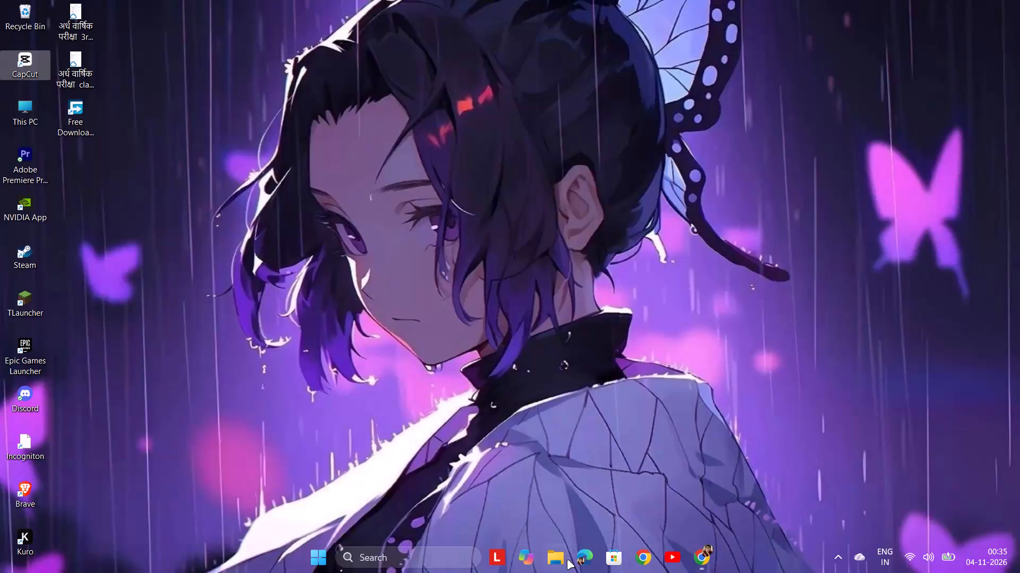
Check the free space on the computer's drives in File Explorer, then close the window.
{"action": "left_click", "coordinate": [567, 560]}
{"action": "scroll", "coordinate": [112, 426], "scroll_direction": "down", "scroll_amount": 5}
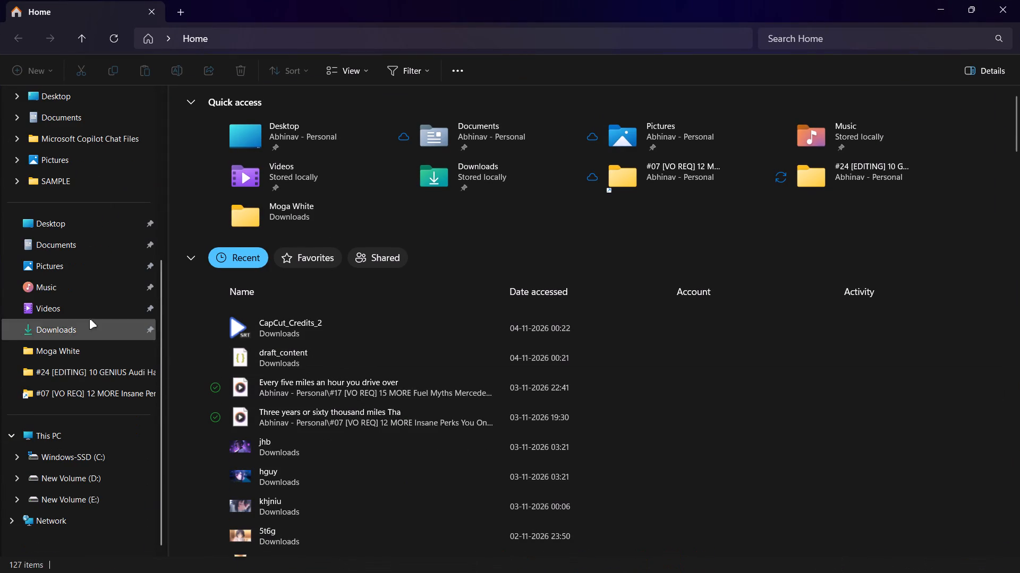
{"action": "left_click", "coordinate": [69, 441]}
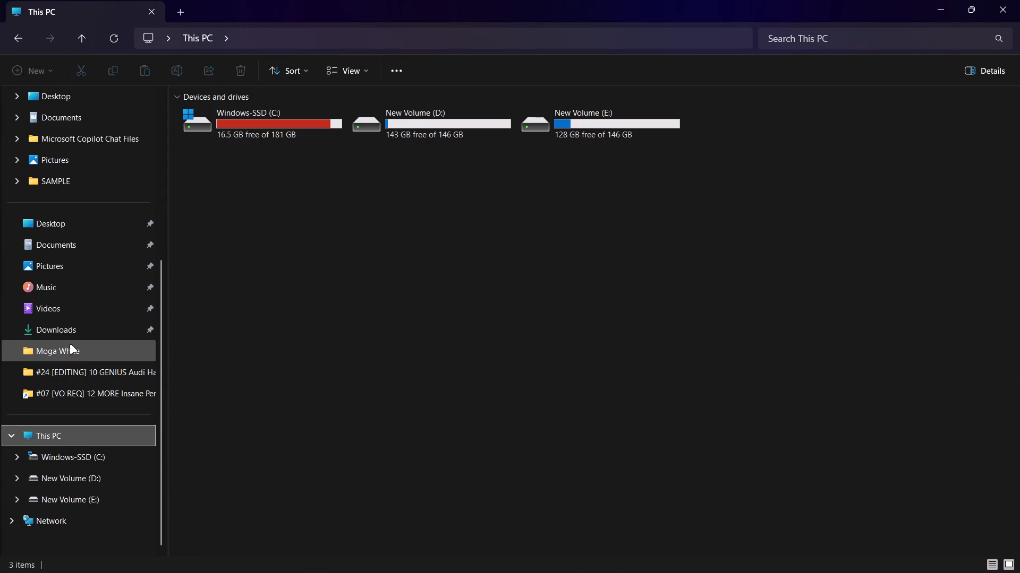
{"action": "left_click", "coordinate": [1019, 0]}
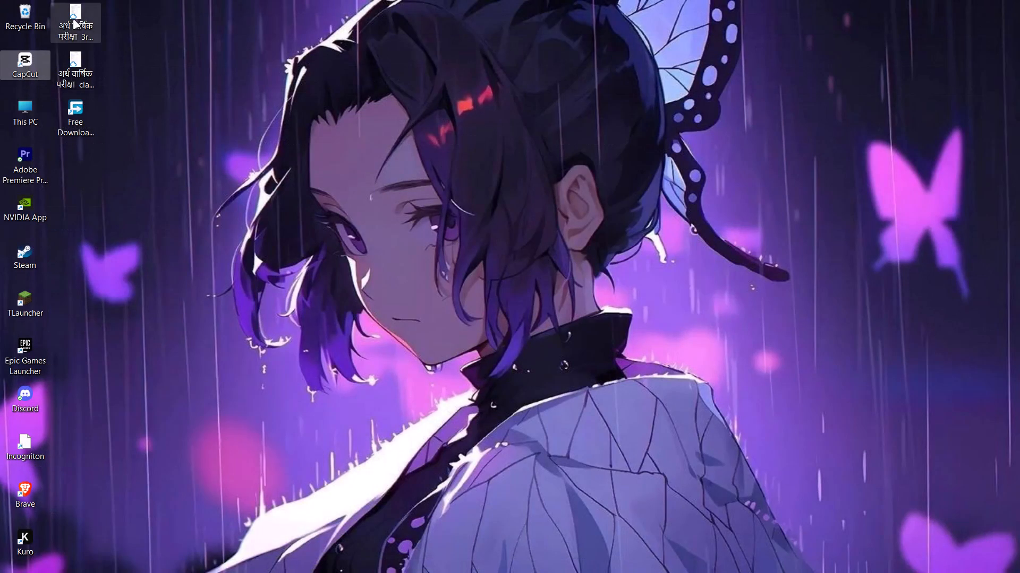
Permanently delete all items in the Recycle Bin and close its window.
{"action": "double_click", "coordinate": [16, 17]}
{"action": "left_click_drag", "start_coordinate": [257, 419], "coordinate": [220, 124]}
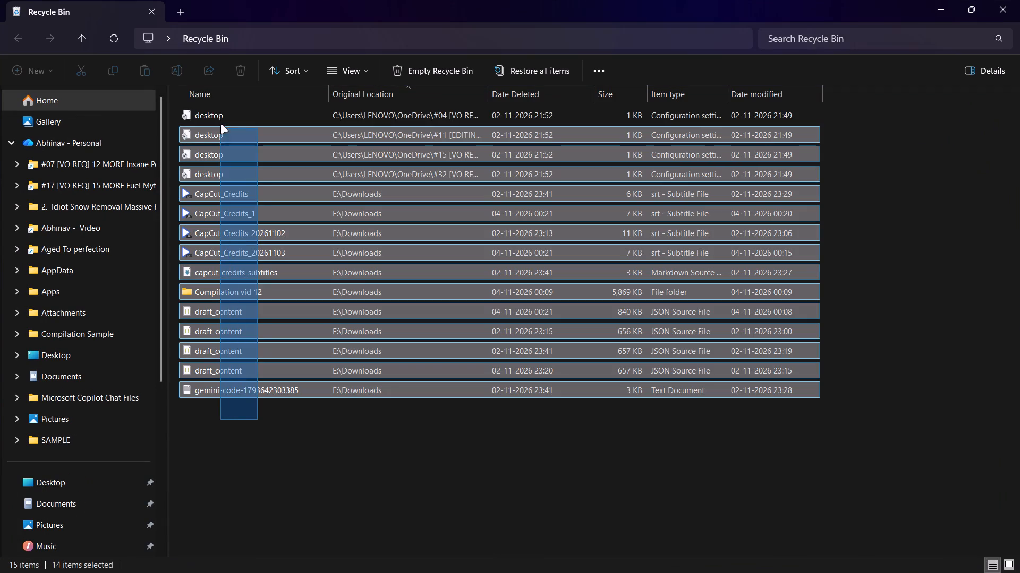
{"action": "left_click_drag", "start_coordinate": [220, 124], "coordinate": [220, 118]}
{"action": "left_click", "coordinate": [423, 66]}
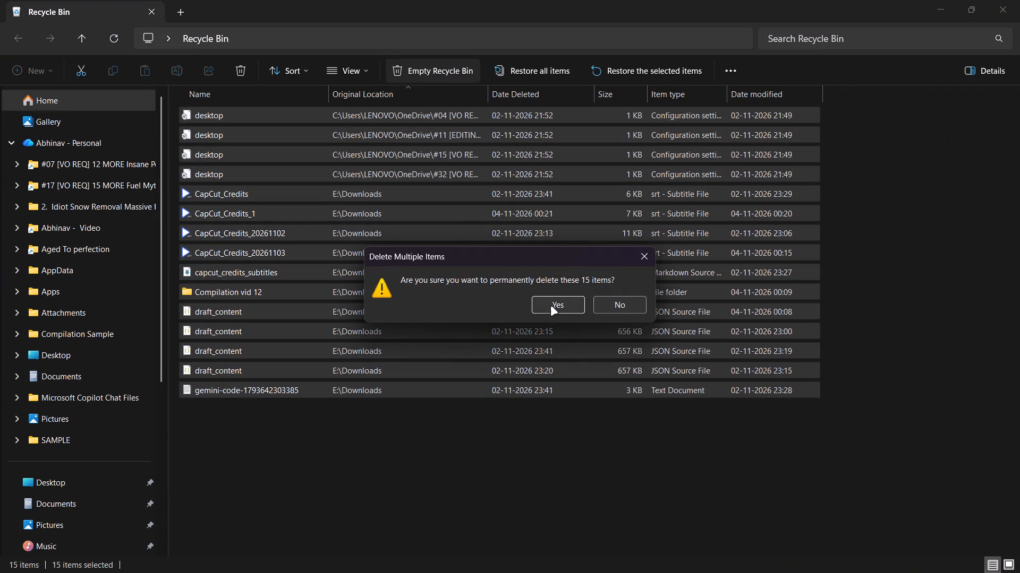
{"action": "left_click", "coordinate": [550, 307]}
{"action": "left_click", "coordinate": [1019, 3]}
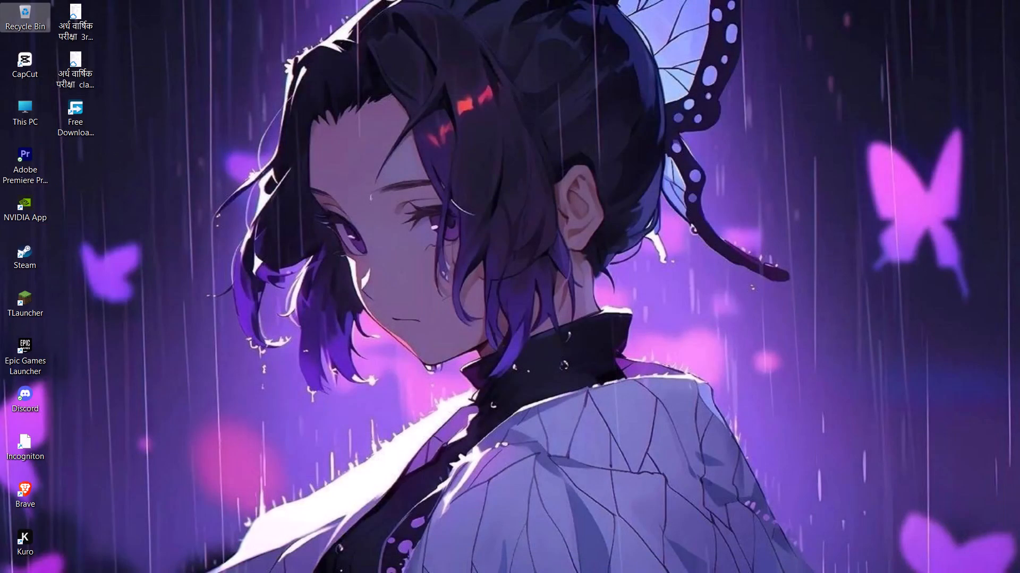
Check the free space on the computer's drives again in File Explorer.
{"action": "left_click", "coordinate": [547, 562]}
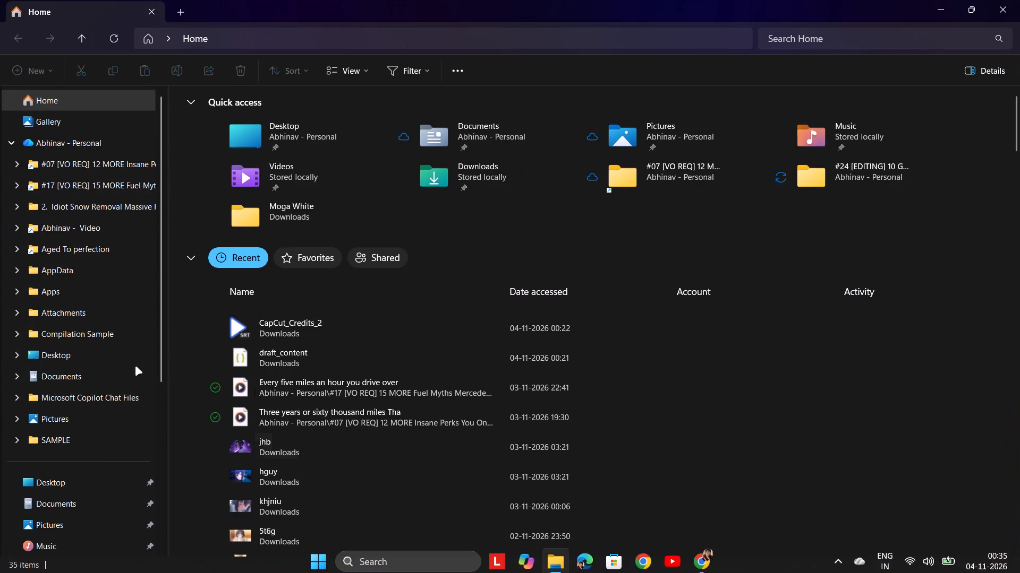
{"action": "scroll", "coordinate": [48, 421], "scroll_direction": "down", "scroll_amount": 4}
{"action": "left_click", "coordinate": [65, 334]}
{"action": "left_click", "coordinate": [76, 441]}
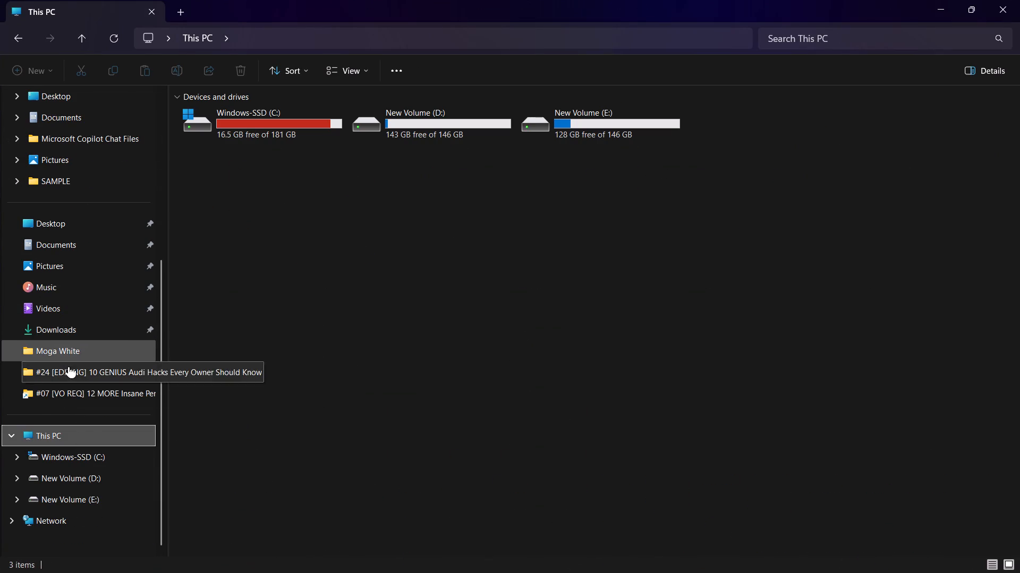
Delete the CapCut_Credits_2 and draft_content files from the Downloads folder.
{"action": "left_click", "coordinate": [69, 327]}
{"action": "left_click_drag", "start_coordinate": [353, 110], "coordinate": [208, 111]}
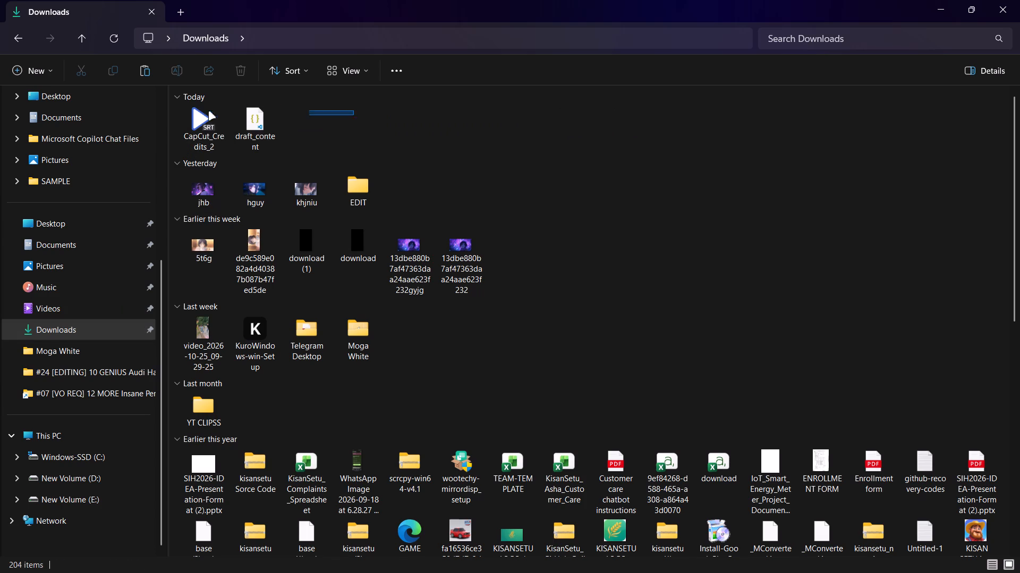
{"action": "left_click_drag", "start_coordinate": [208, 111], "coordinate": [188, 110]}
{"action": "key", "text": "BackSpace"}
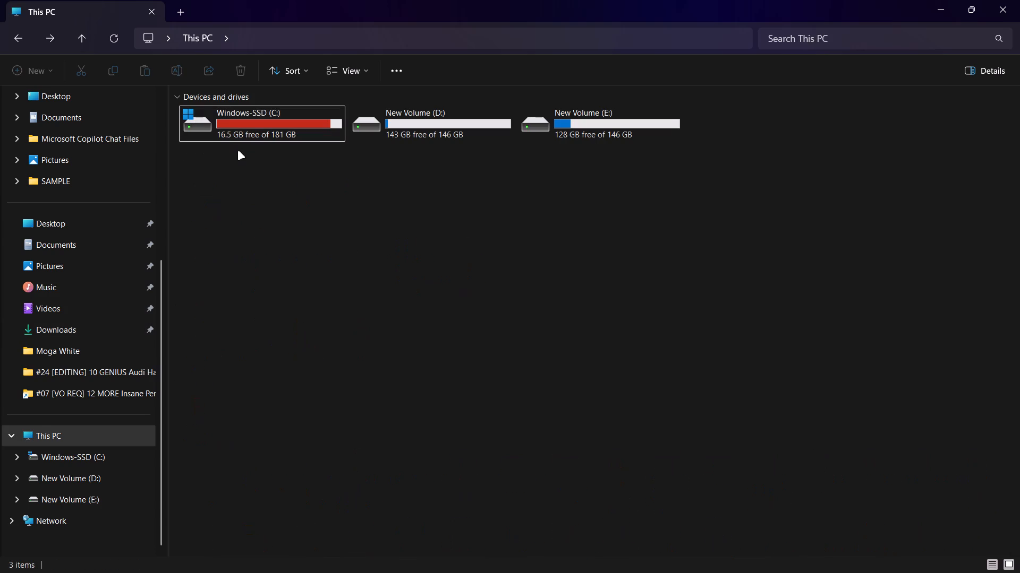
{"action": "left_click", "coordinate": [68, 334]}
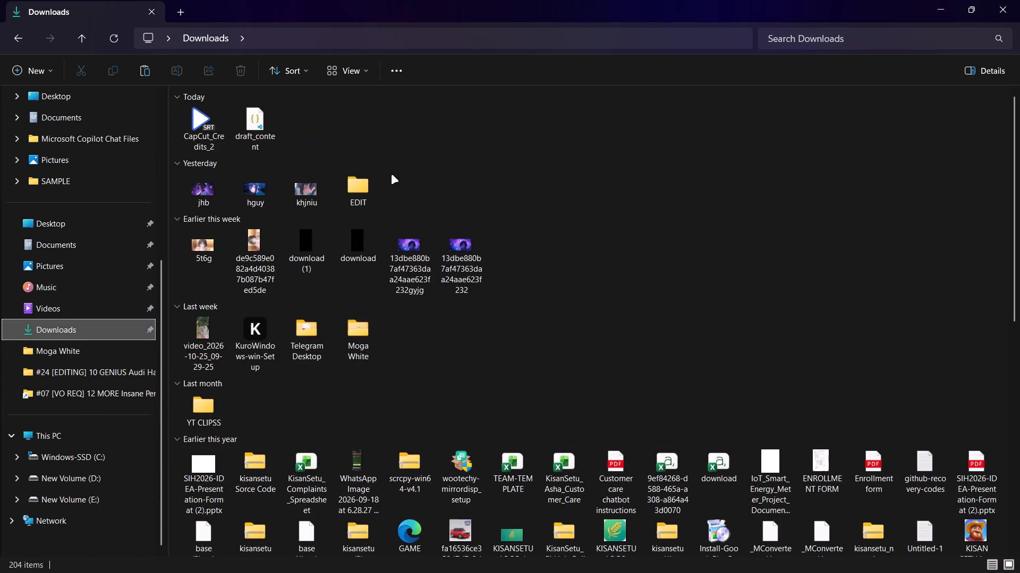
{"action": "left_click_drag", "start_coordinate": [392, 149], "coordinate": [178, 126]}
{"action": "key", "text": "BackSpace"}
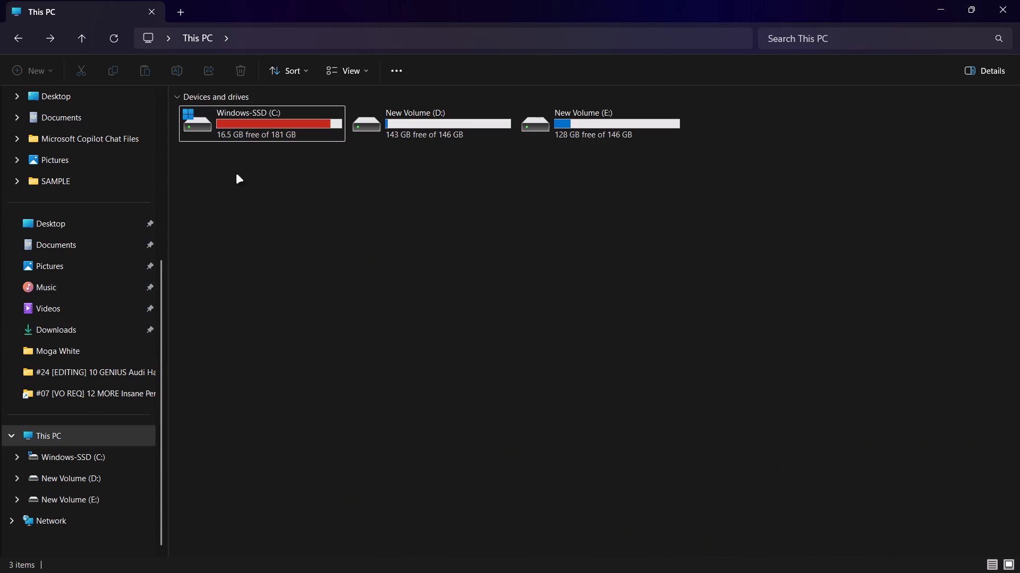
{"action": "left_click", "coordinate": [62, 313]}
{"action": "left_click", "coordinate": [66, 323]}
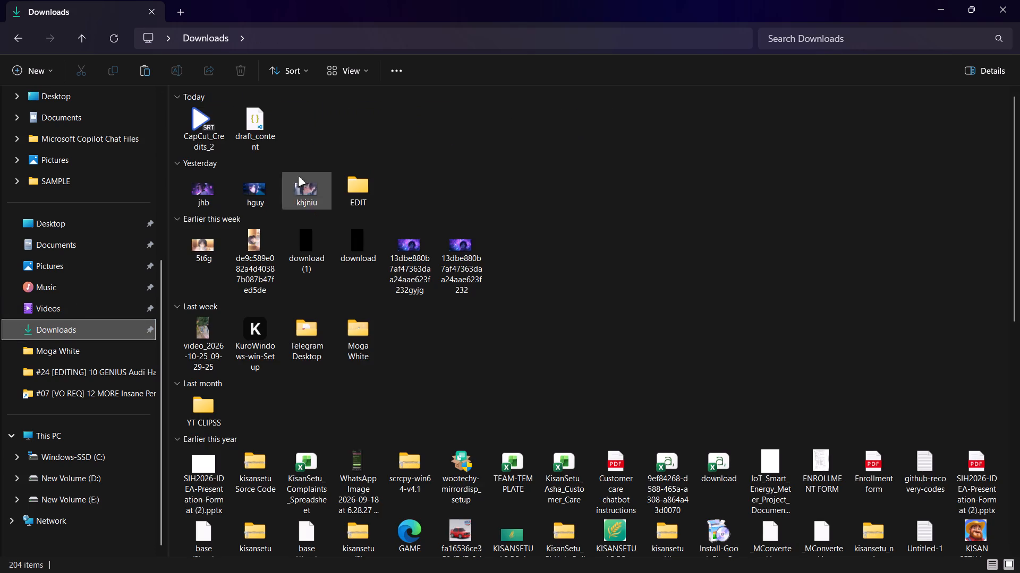
{"action": "left_click_drag", "start_coordinate": [348, 141], "coordinate": [186, 112]}
{"action": "key", "text": "Delete"}
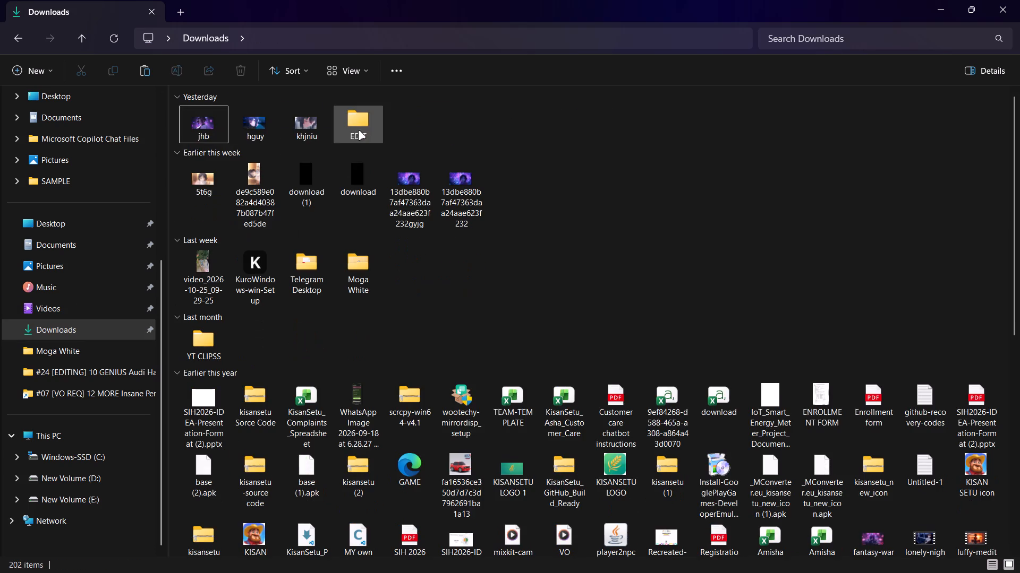
Cut the exported Compilation vid 12 video from the Edited vid folder inside Downloads > EDIT.
{"action": "double_click", "coordinate": [359, 131]}
{"action": "double_click", "coordinate": [216, 132]}
{"action": "left_click", "coordinate": [220, 138]}
{"action": "right_click", "coordinate": [226, 132]}
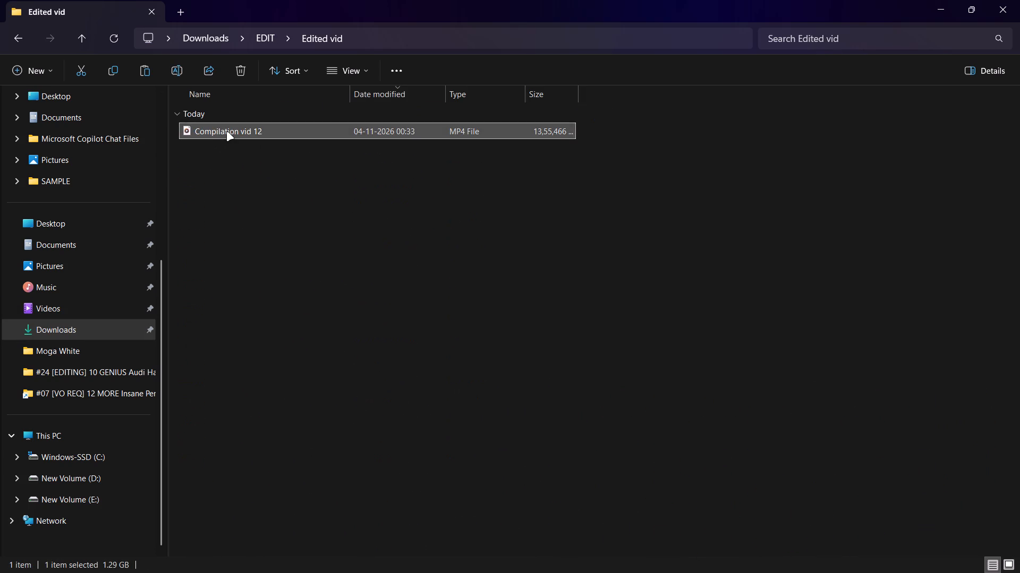
{"action": "left_click", "coordinate": [253, 153]}
Create a folder named Clips in the OneDrive folder #17 [VO REQ] 15 MORE Fuel Myths Mercedes Owners Fall For.
{"action": "scroll", "coordinate": [81, 212], "scroll_direction": "up", "scroll_amount": 3}
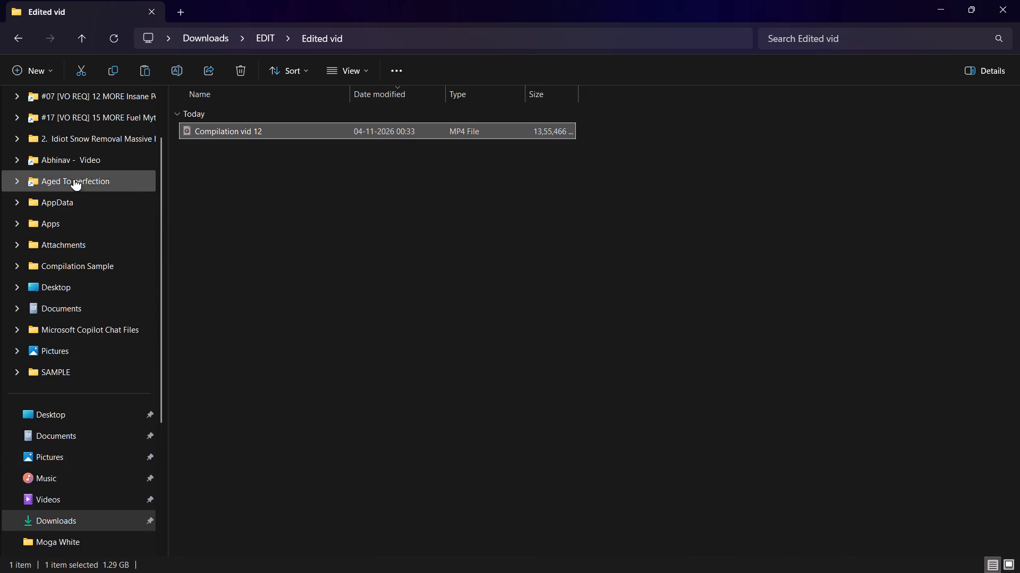
{"action": "scroll", "coordinate": [73, 196], "scroll_direction": "up", "scroll_amount": 3}
{"action": "left_click", "coordinate": [78, 163]}
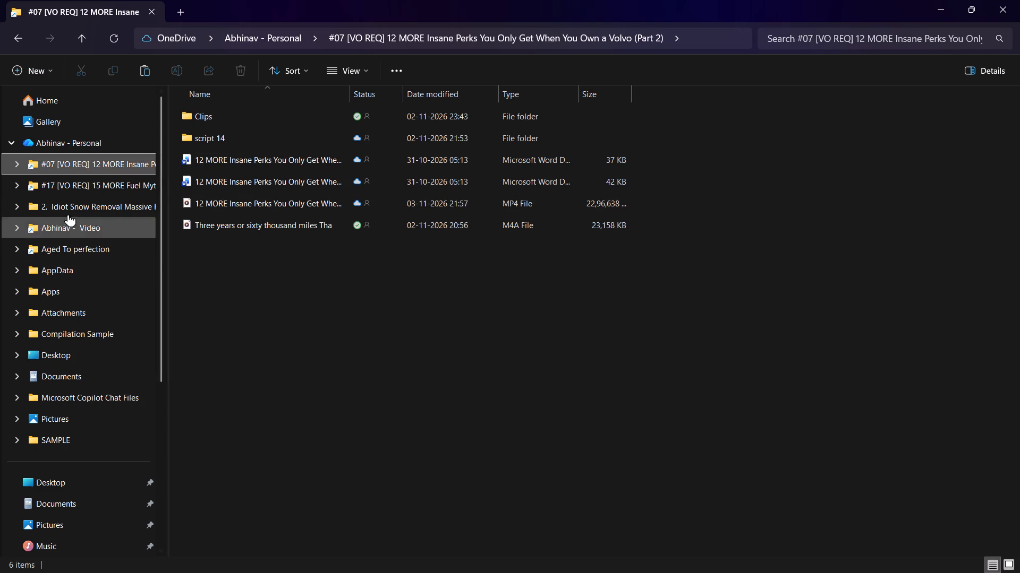
{"action": "left_click", "coordinate": [80, 186]}
{"action": "right_click", "coordinate": [352, 315]}
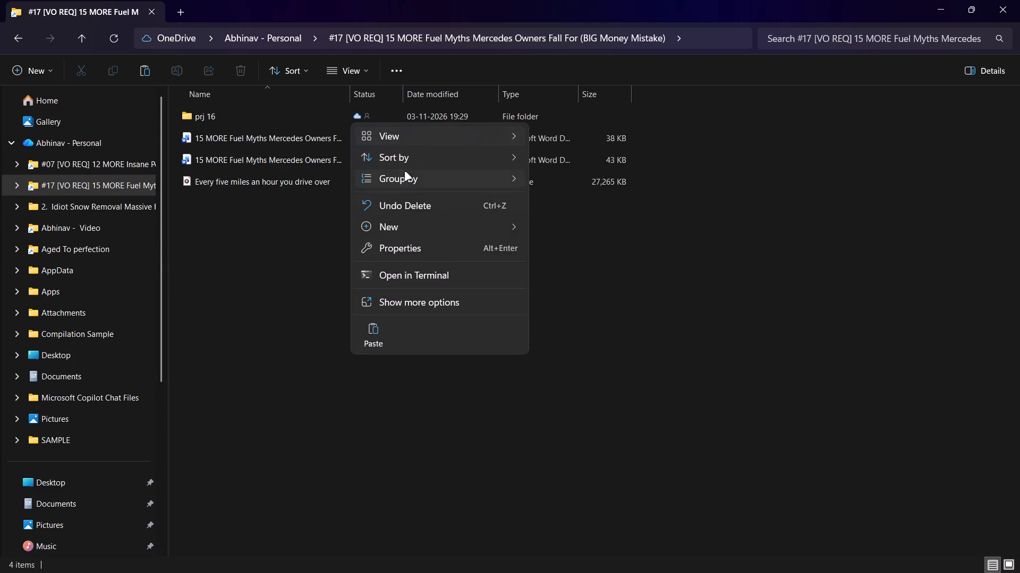
{"action": "left_click", "coordinate": [569, 228]}
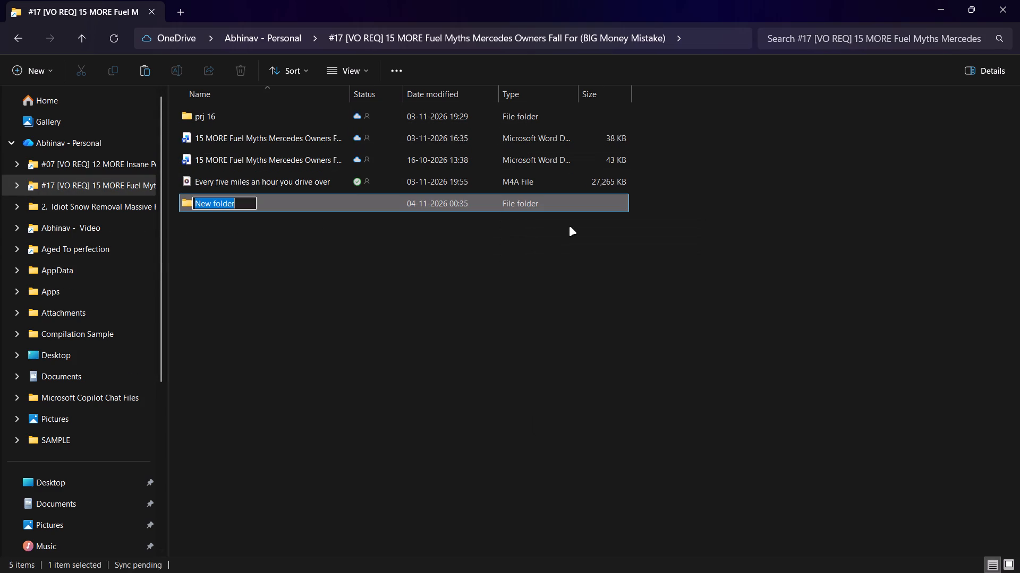
{"action": "type", "text": "lips"}
{"action": "key", "text": "Return"}
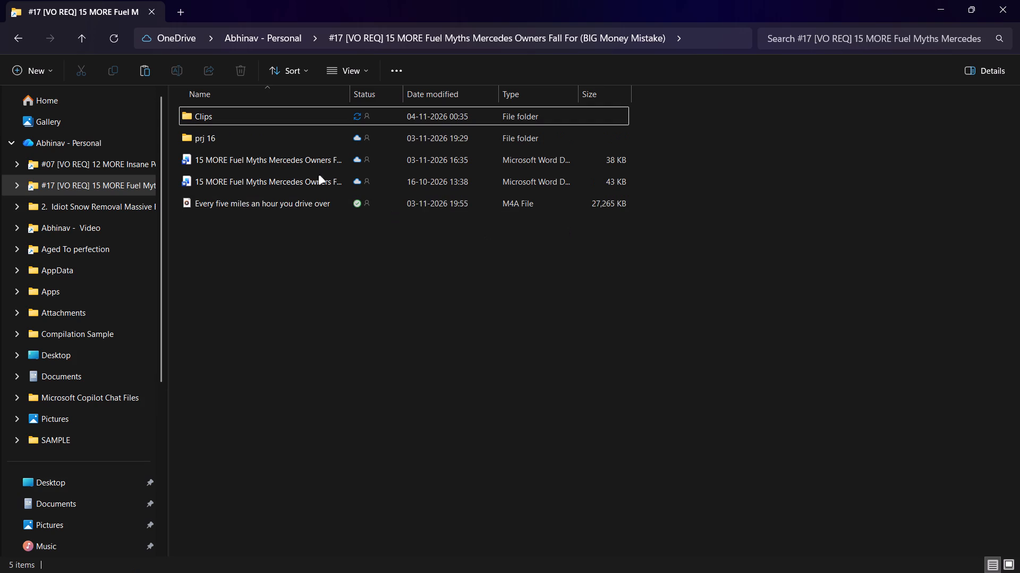
Paste the Compilation vid 12 video into the new Clips folder.
{"action": "double_click", "coordinate": [256, 113]}
{"action": "key", "text": "ctrl+v"}
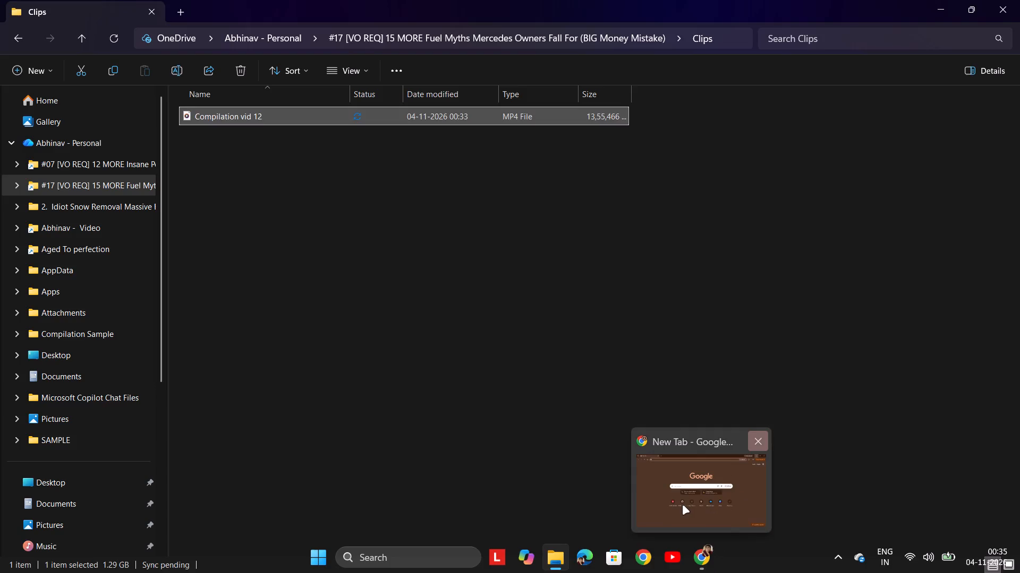
Switch to Chrome, browse the images in the Pinterest home feed, and minimize the browser.
{"action": "left_click", "coordinate": [682, 505]}
{"action": "left_click", "coordinate": [286, 375]}
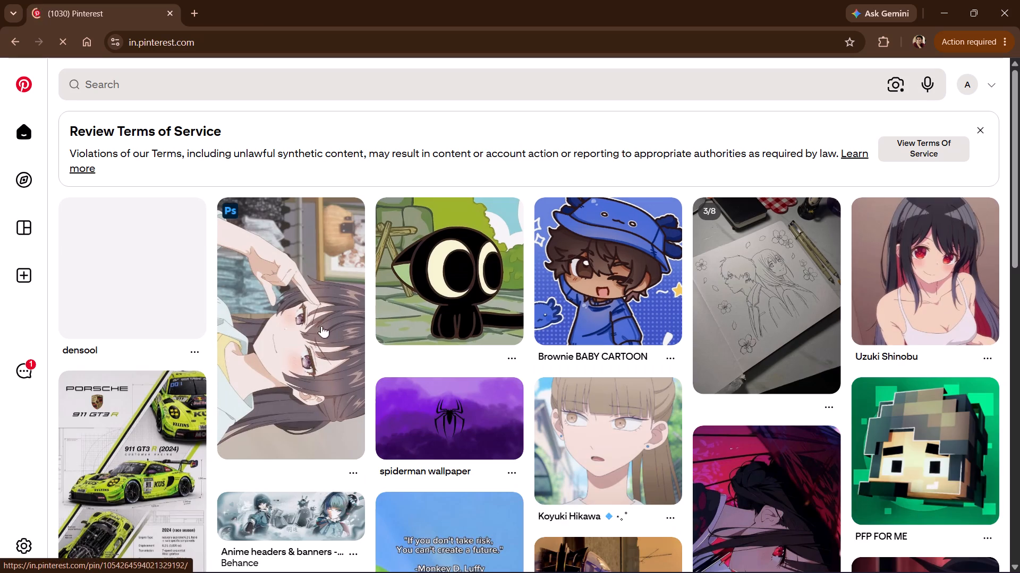
{"action": "scroll", "coordinate": [710, 297], "scroll_direction": "down", "scroll_amount": 3}
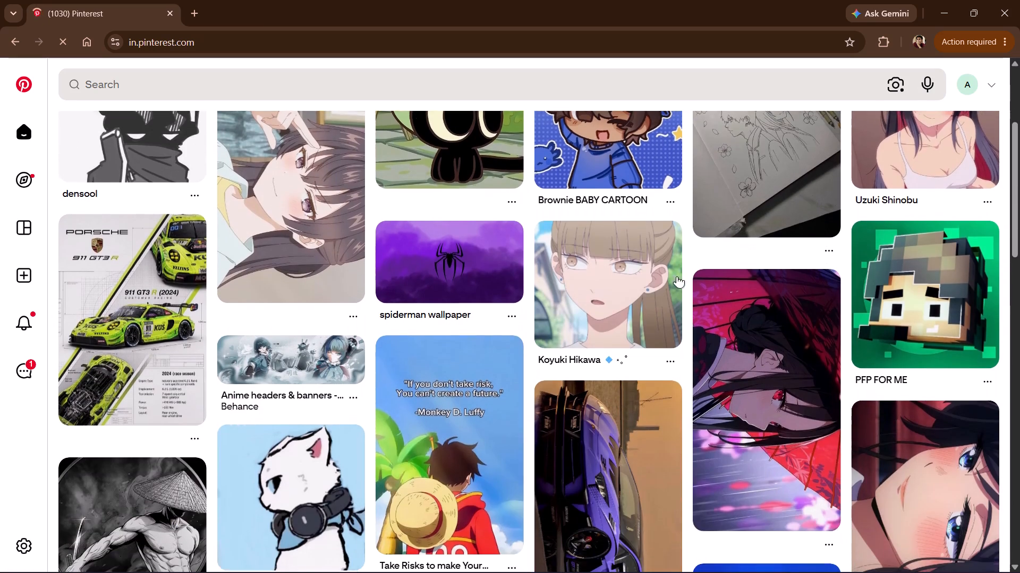
{"action": "scroll", "coordinate": [666, 273], "scroll_direction": "down", "scroll_amount": 4}
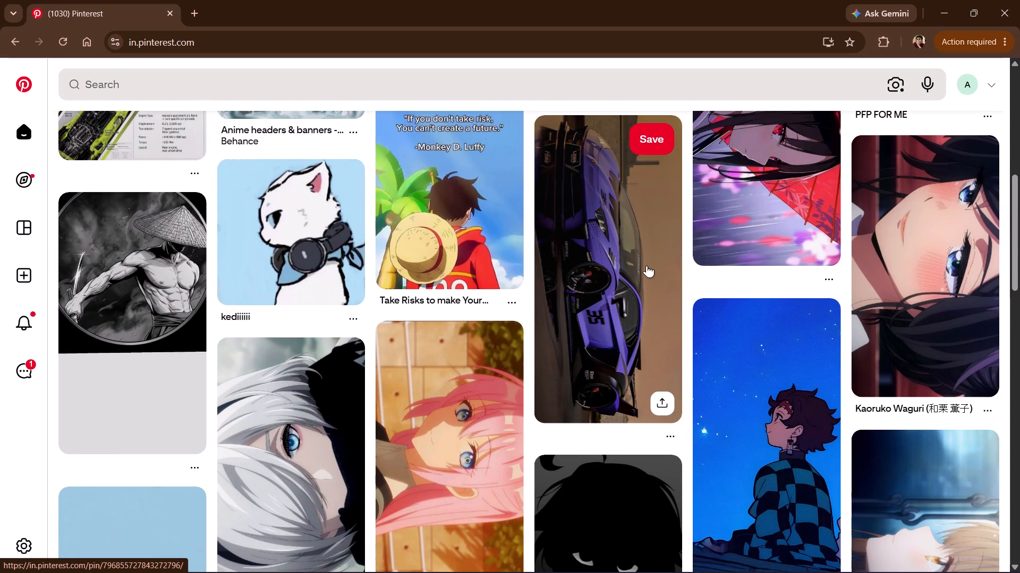
{"action": "scroll", "coordinate": [651, 248], "scroll_direction": "down", "scroll_amount": 2}
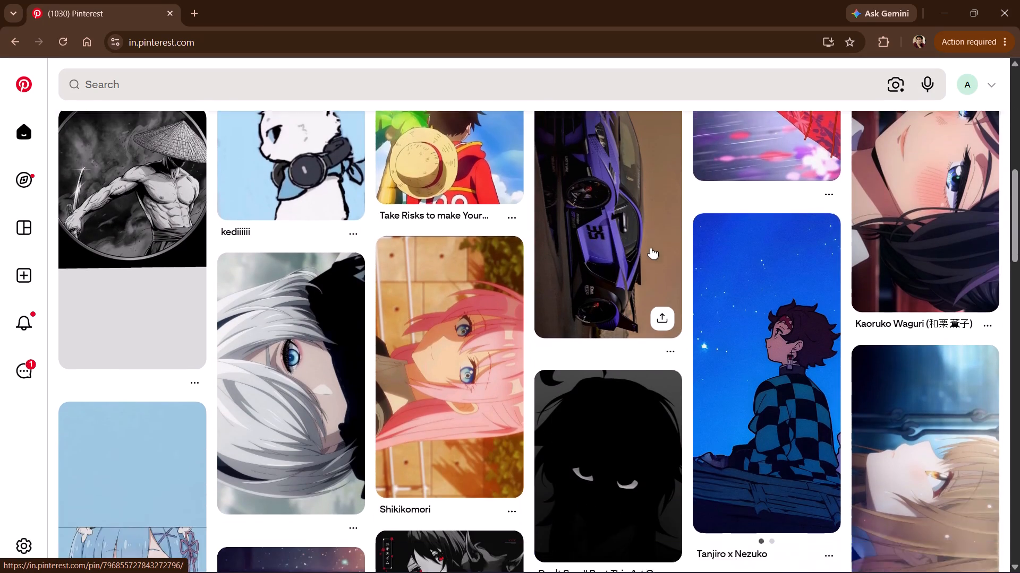
{"action": "scroll", "coordinate": [651, 248], "scroll_direction": "down", "scroll_amount": 3}
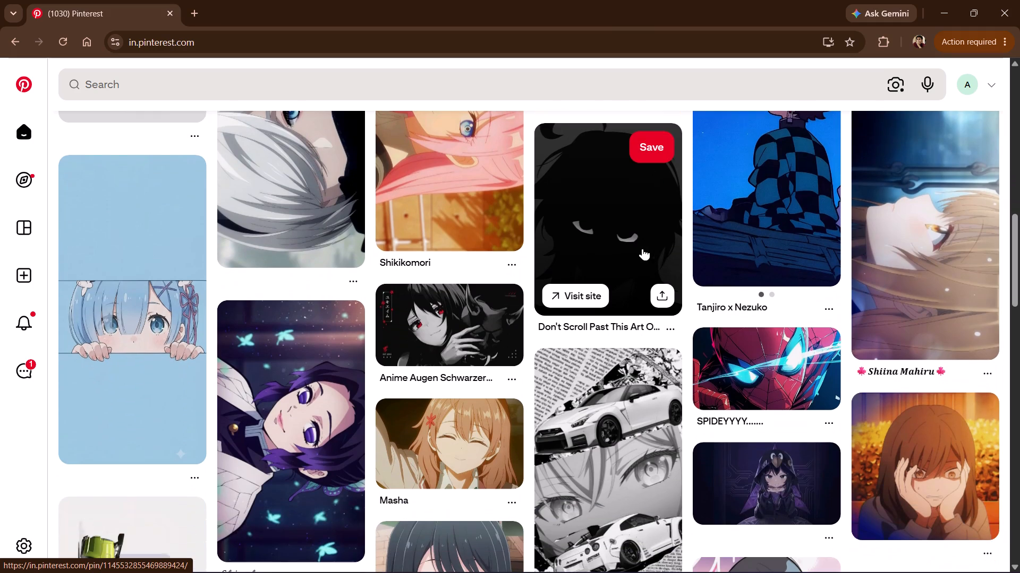
{"action": "left_click", "coordinate": [947, 10]}
Minimize the file window and check OneDrive's sync status.
{"action": "left_click", "coordinate": [945, 10]}
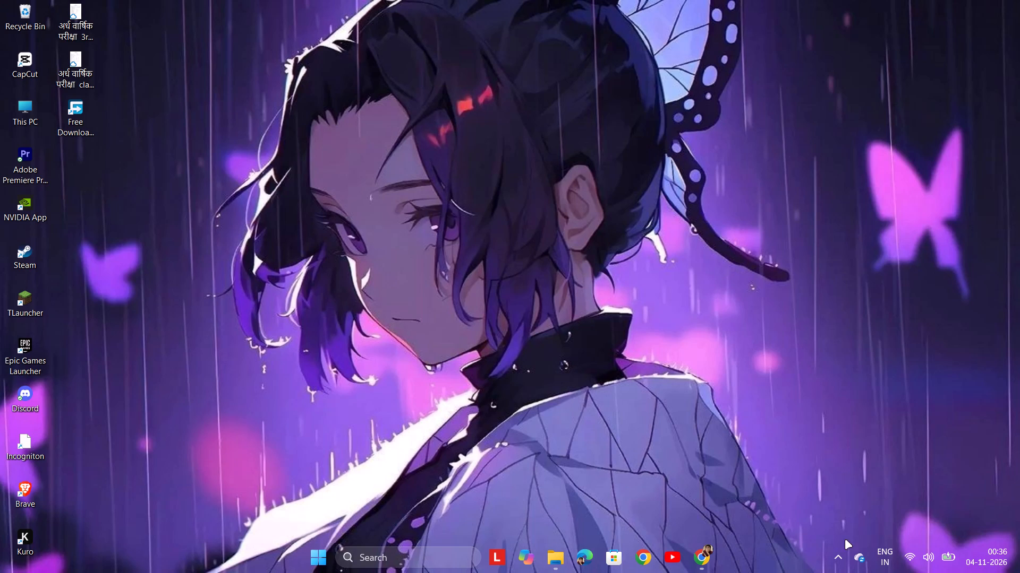
{"action": "left_click", "coordinate": [862, 562]}
{"action": "left_click", "coordinate": [525, 388]}
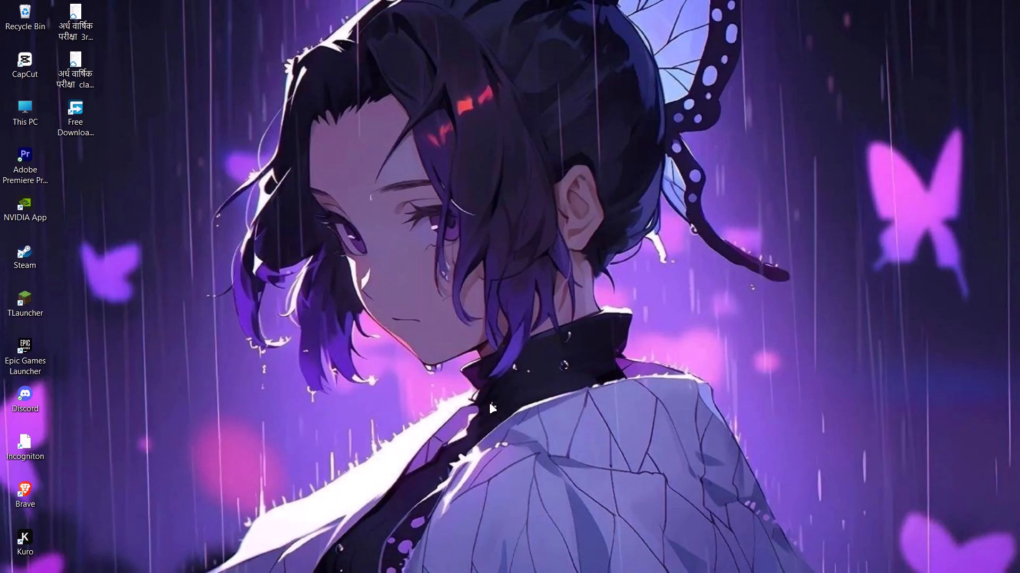
Launch the Kuro app from the desktop.
{"action": "double_click", "coordinate": [23, 540]}
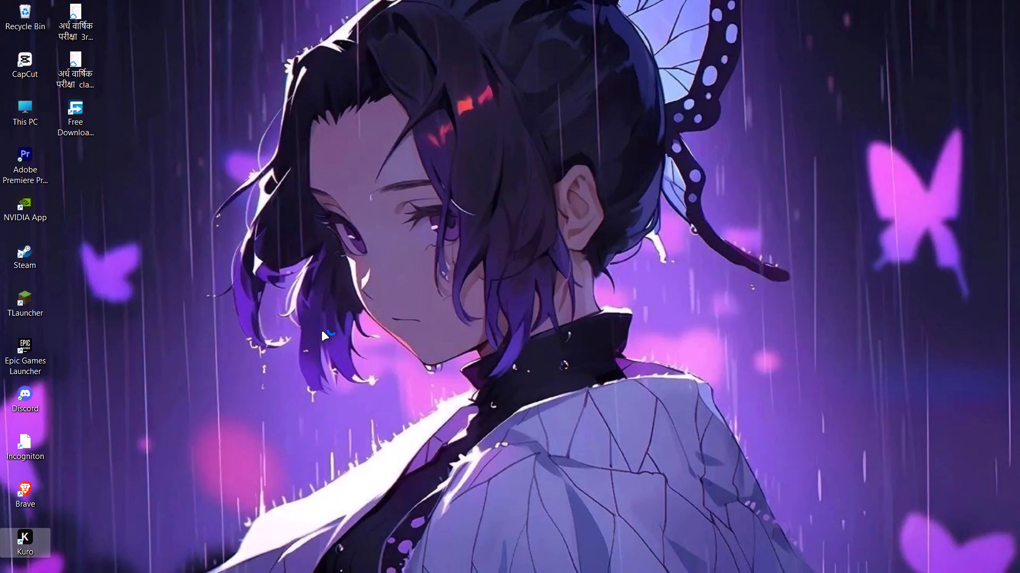